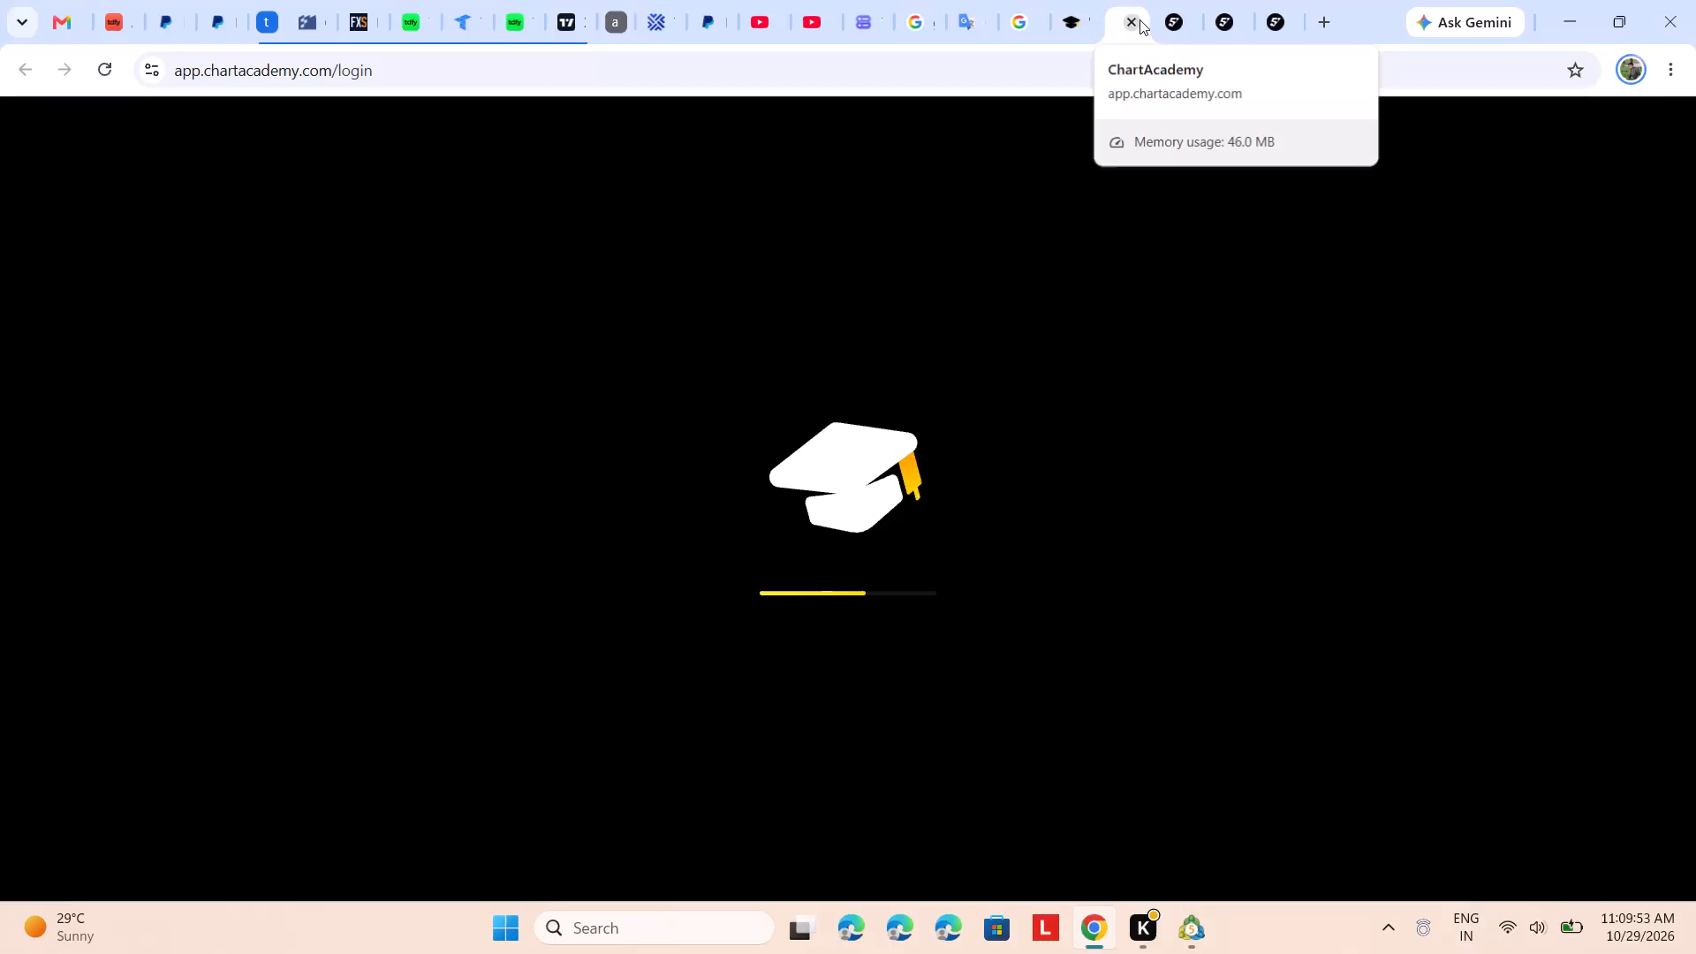
Close the two open ChartAcademy pages, the login page and the home page.
click(1133, 19)
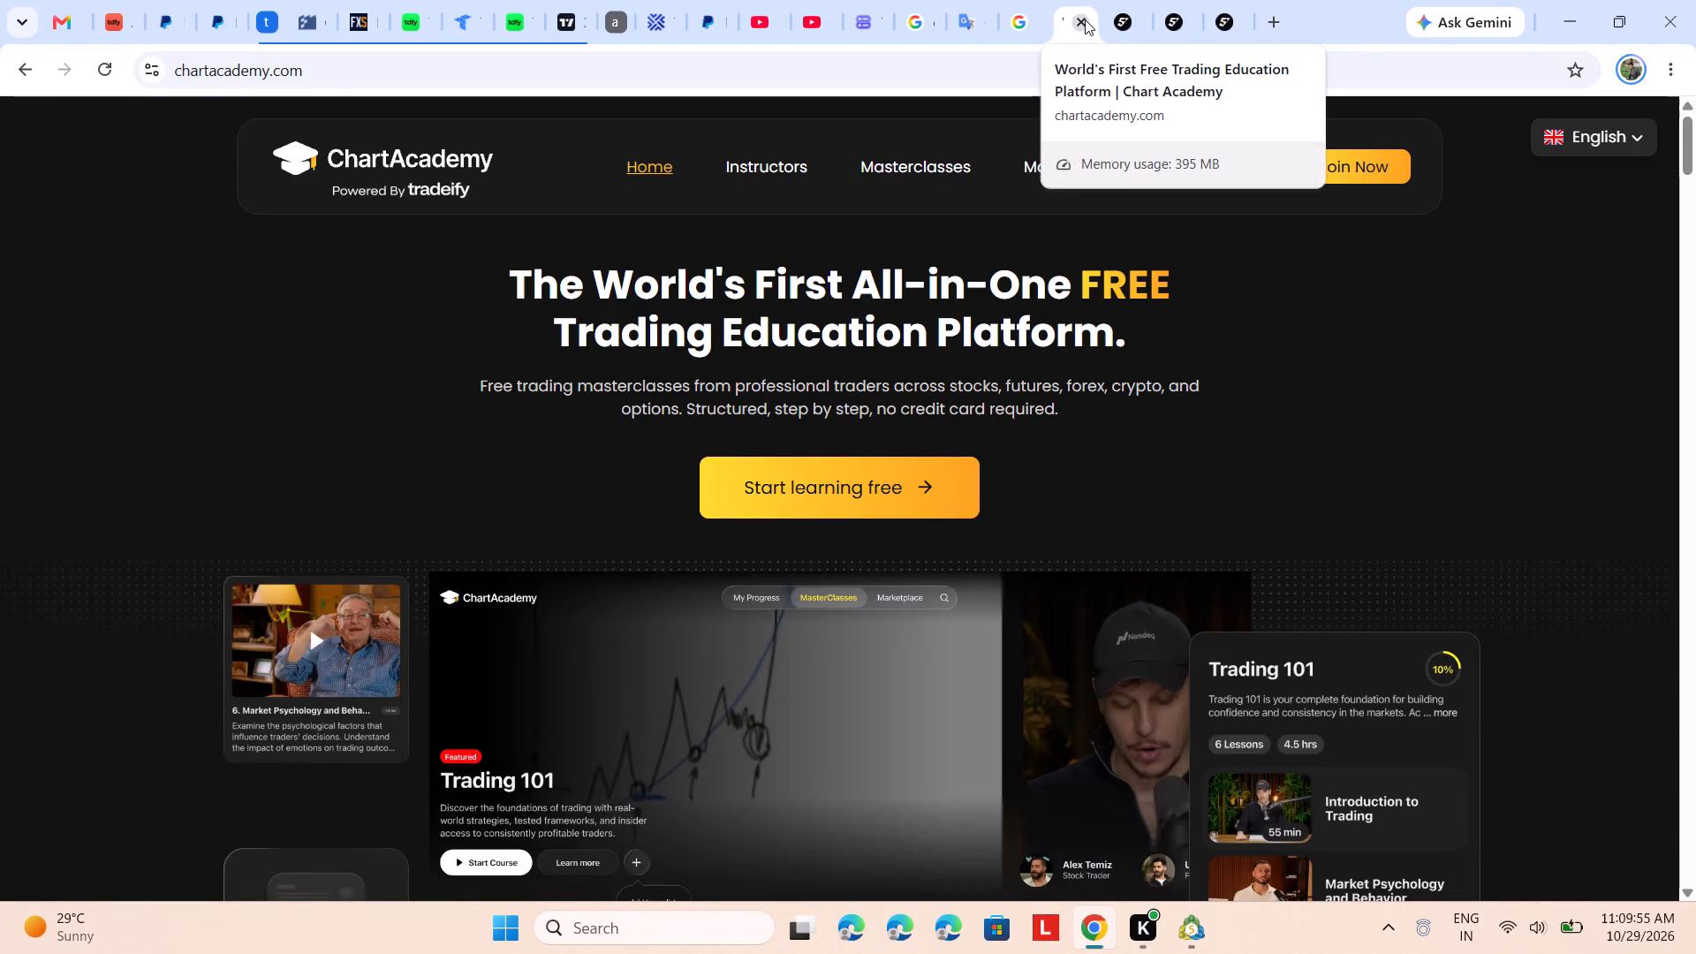
click(1085, 19)
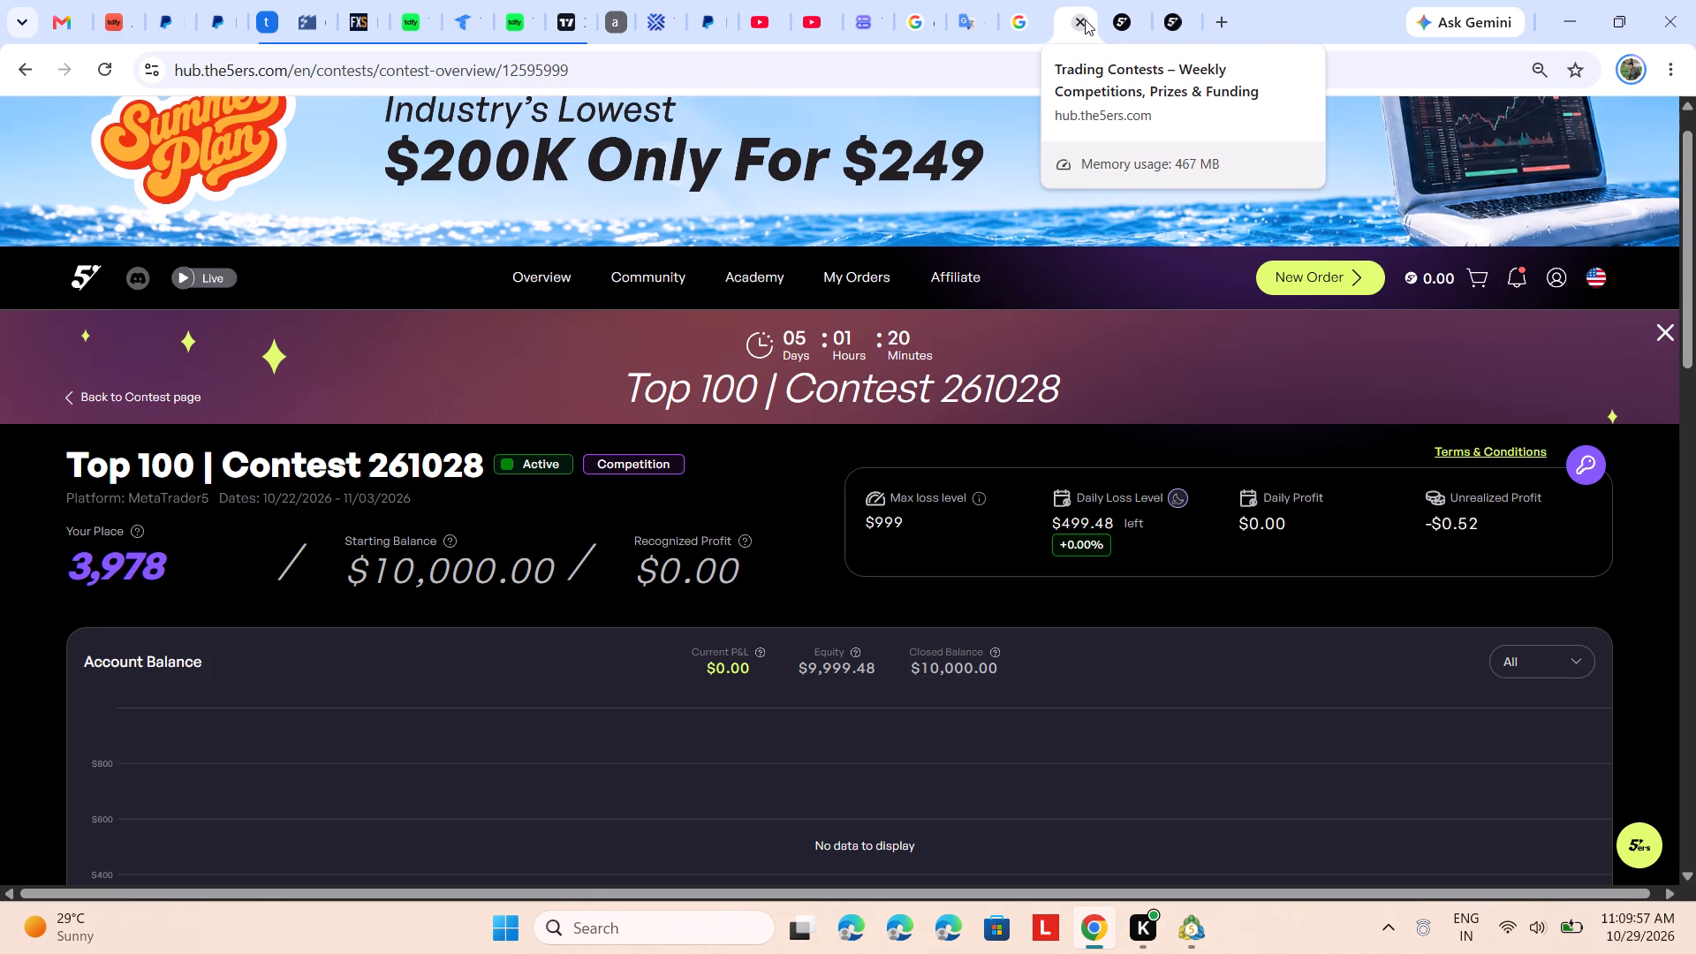
Check the open The5ers contest and checkout pages, the NAS100 bias search, and the XAUUSD chart on TradingView.
click(1117, 30)
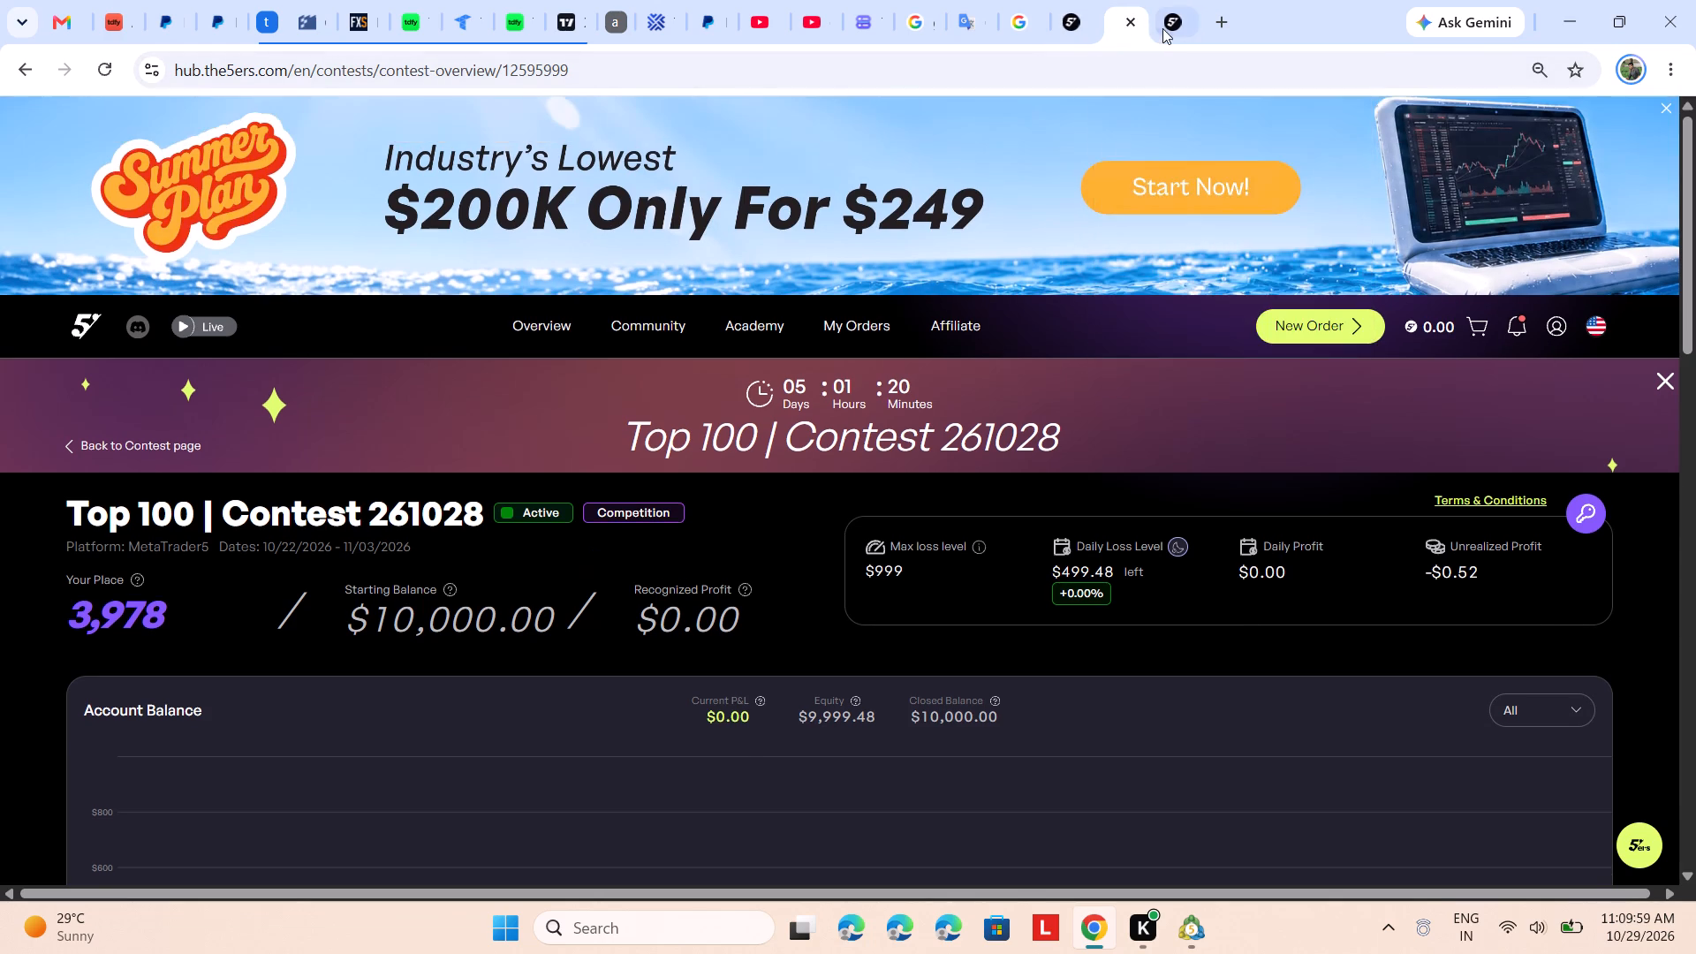
click(1163, 28)
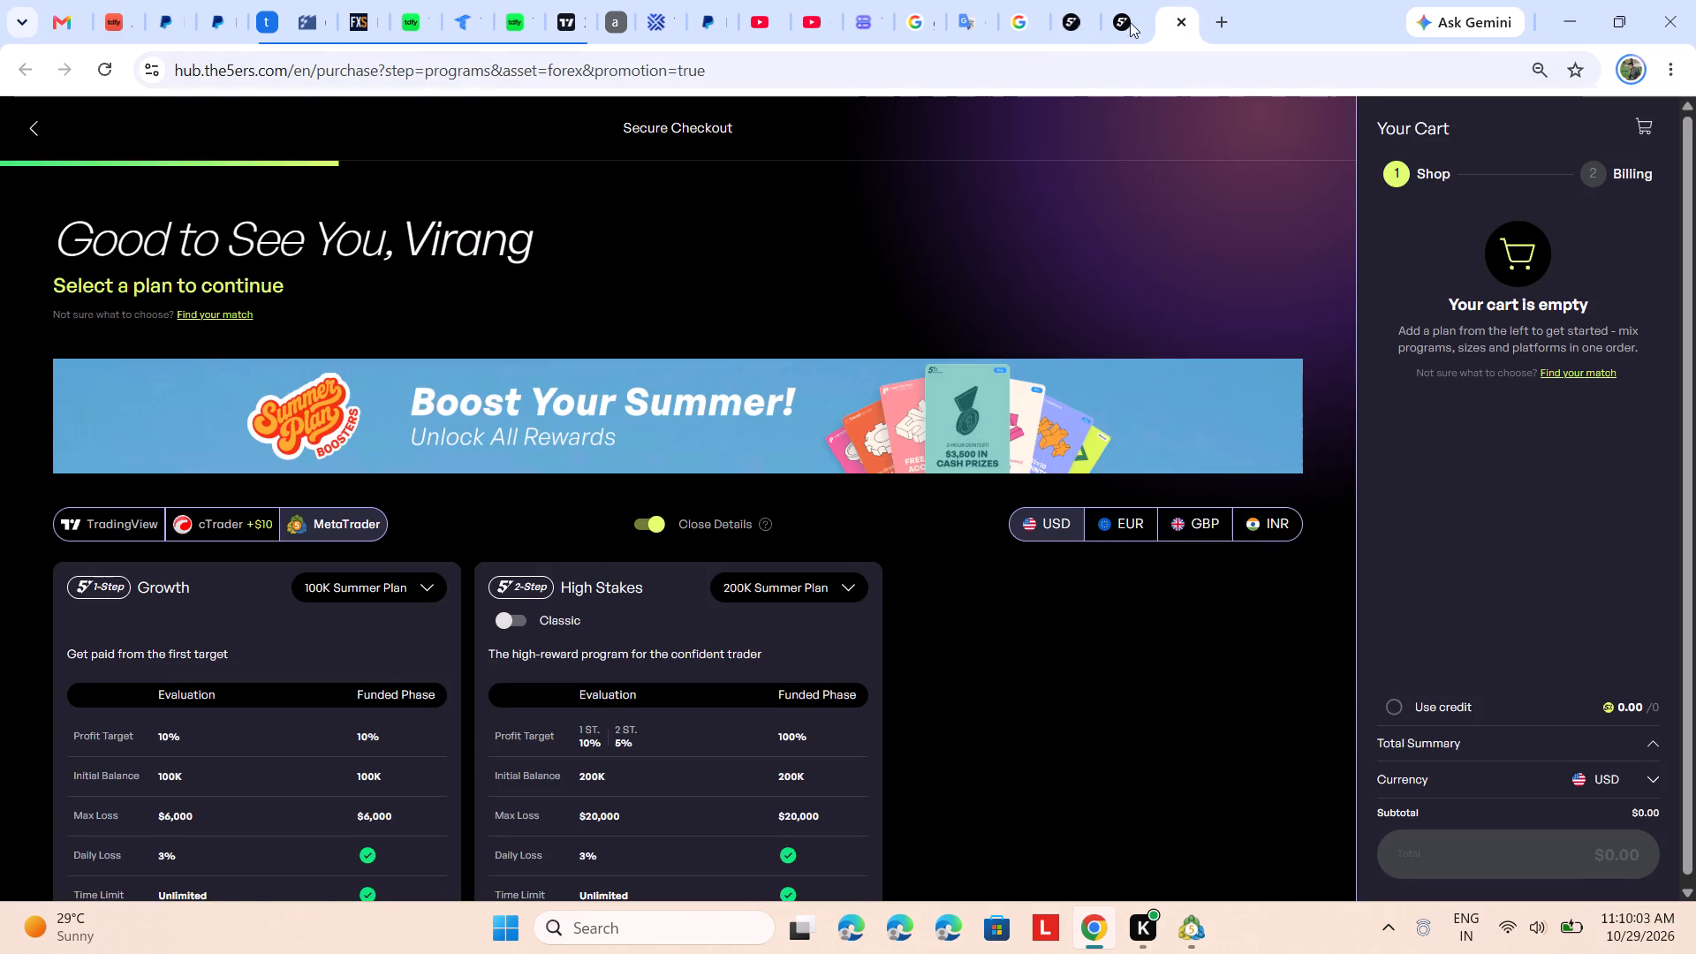
click(1022, 6)
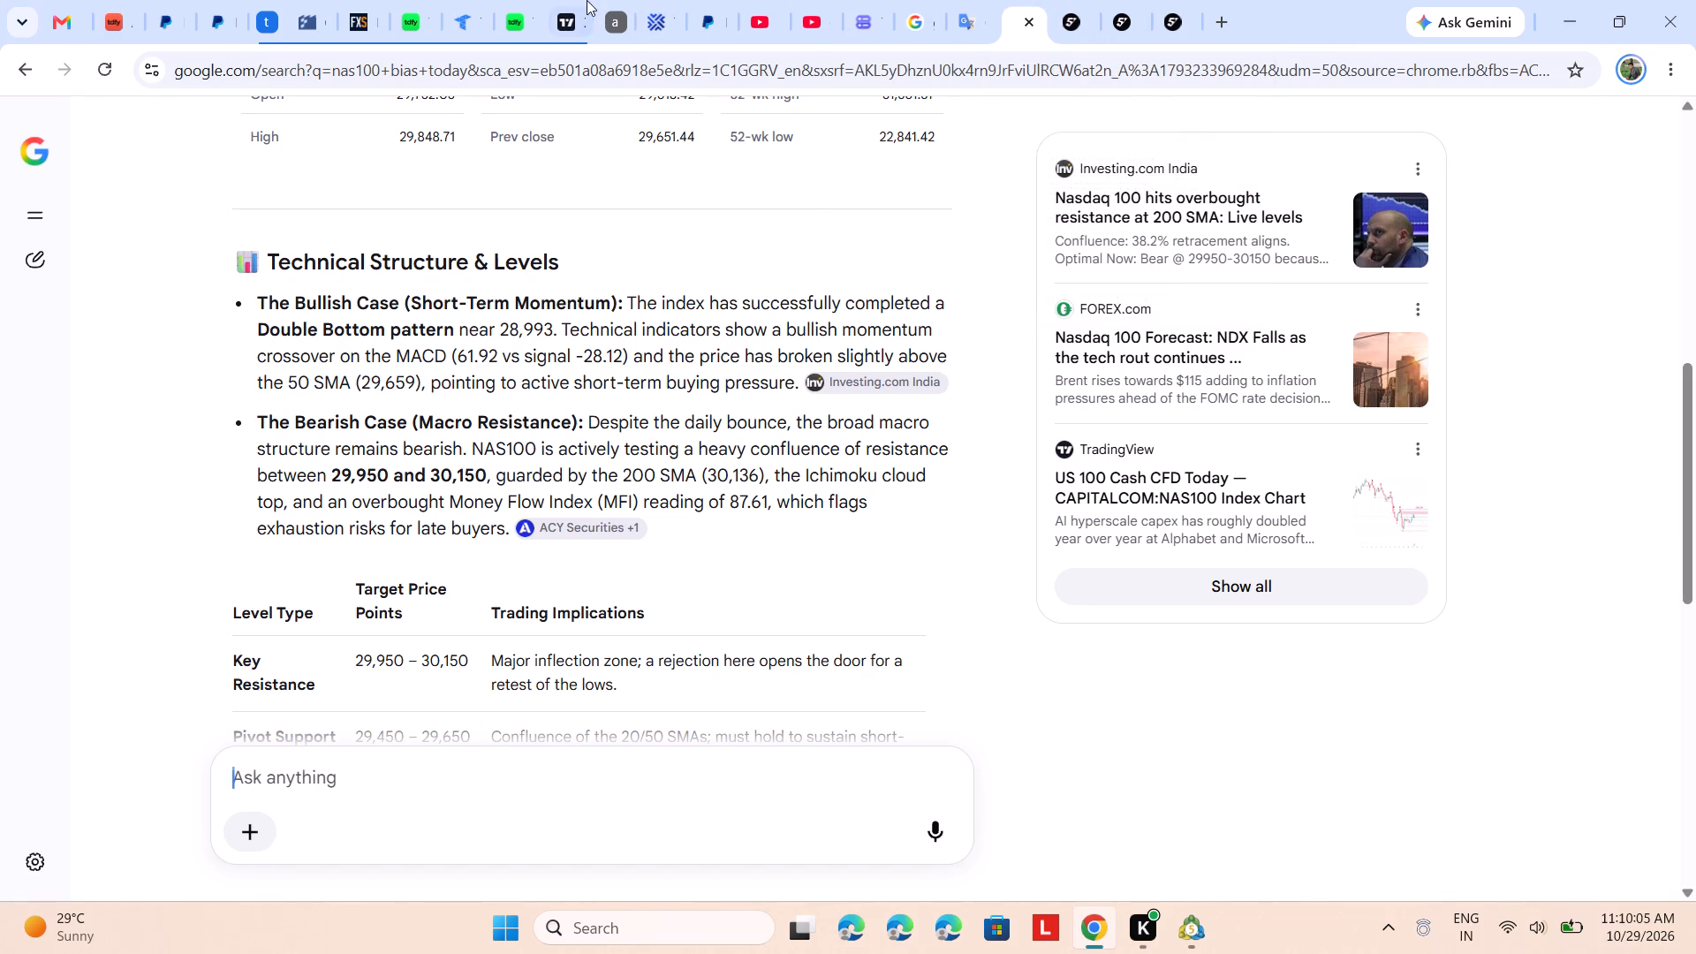
click(564, 4)
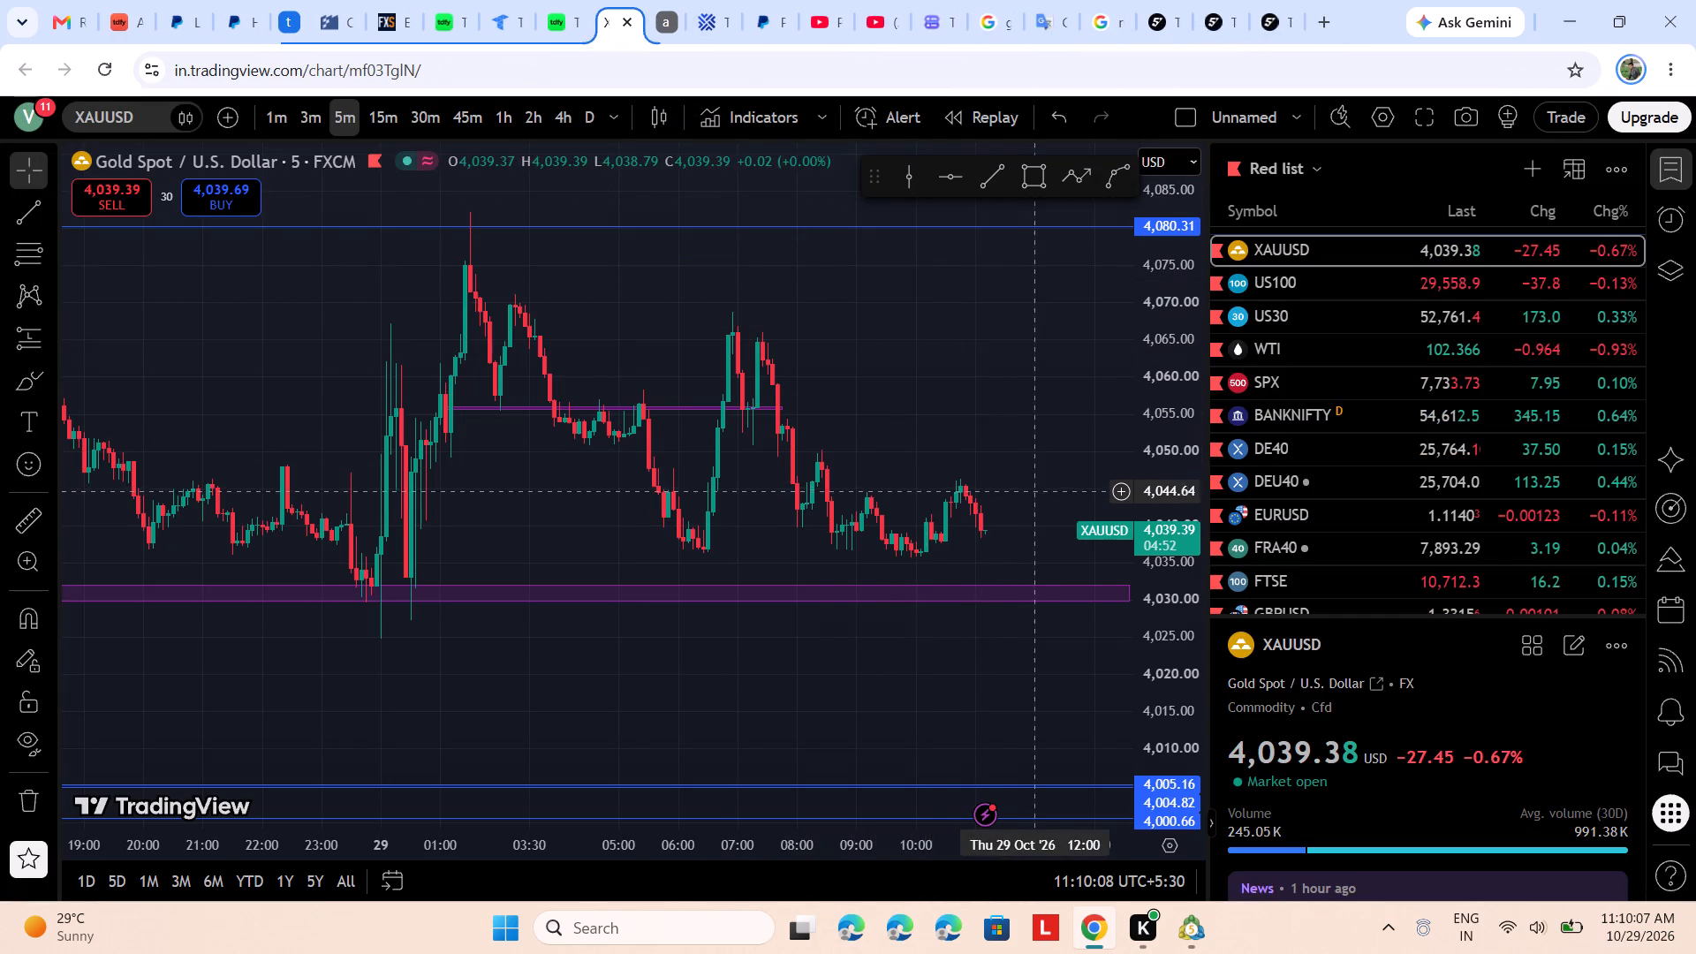
scroll(1028, 500, up, 1)
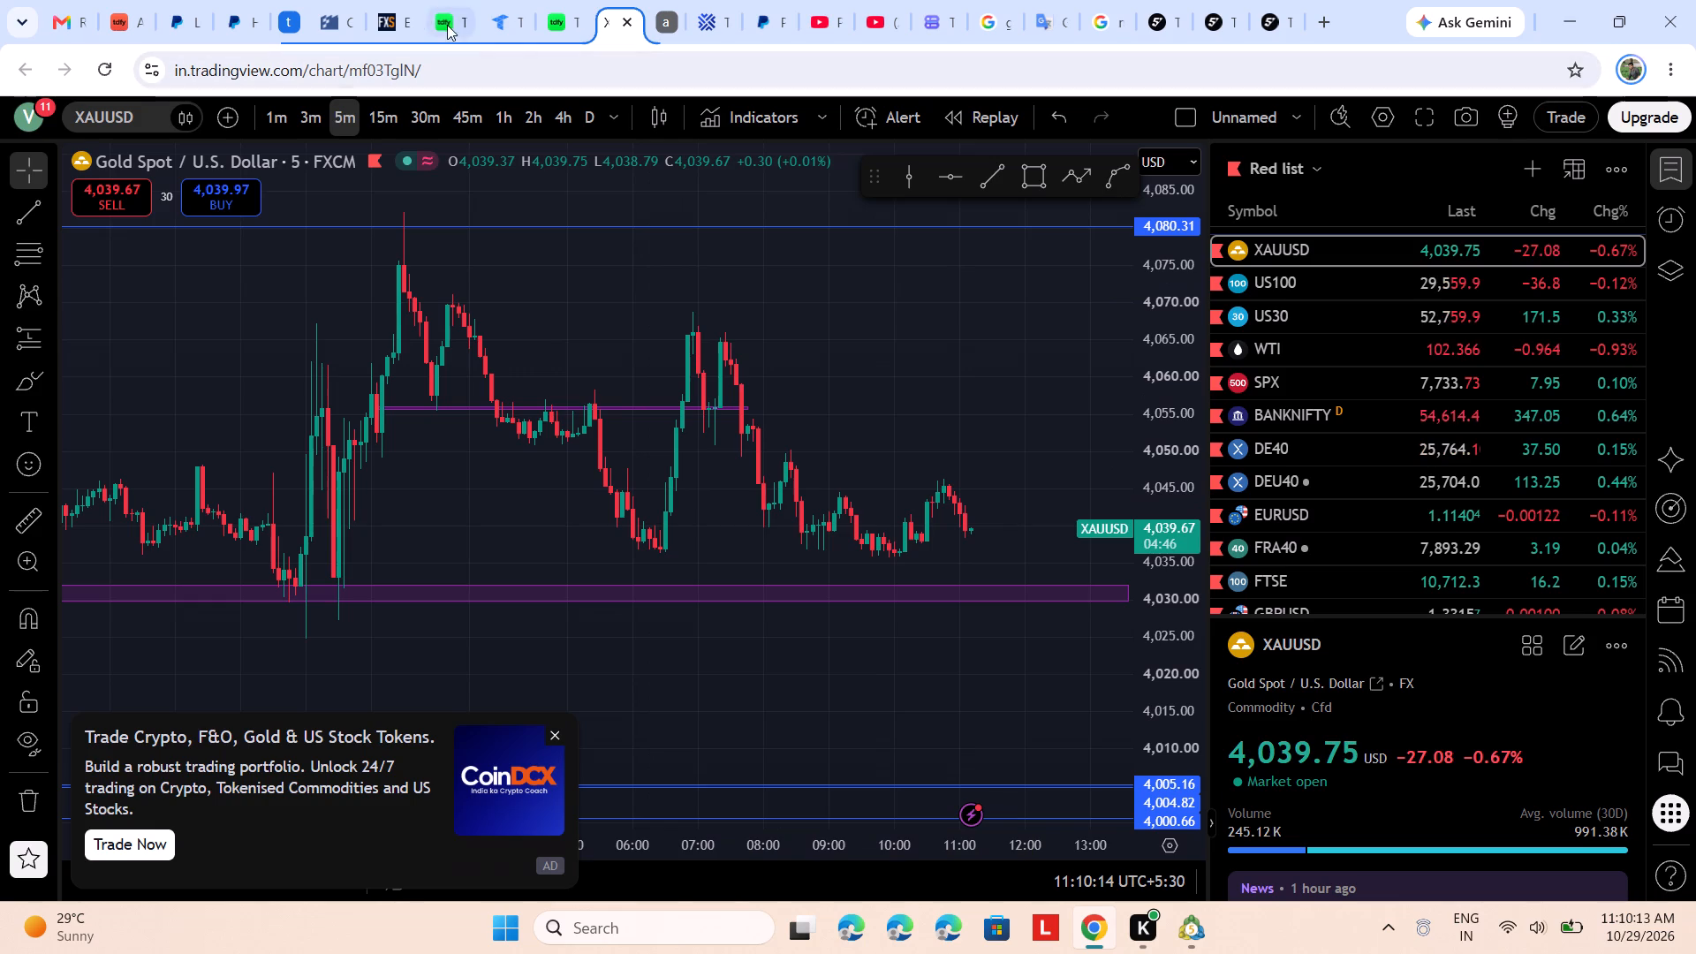
Switch to Tradovate and examine the MNQZ6 price action on the 4-hour chart.
click(492, 0)
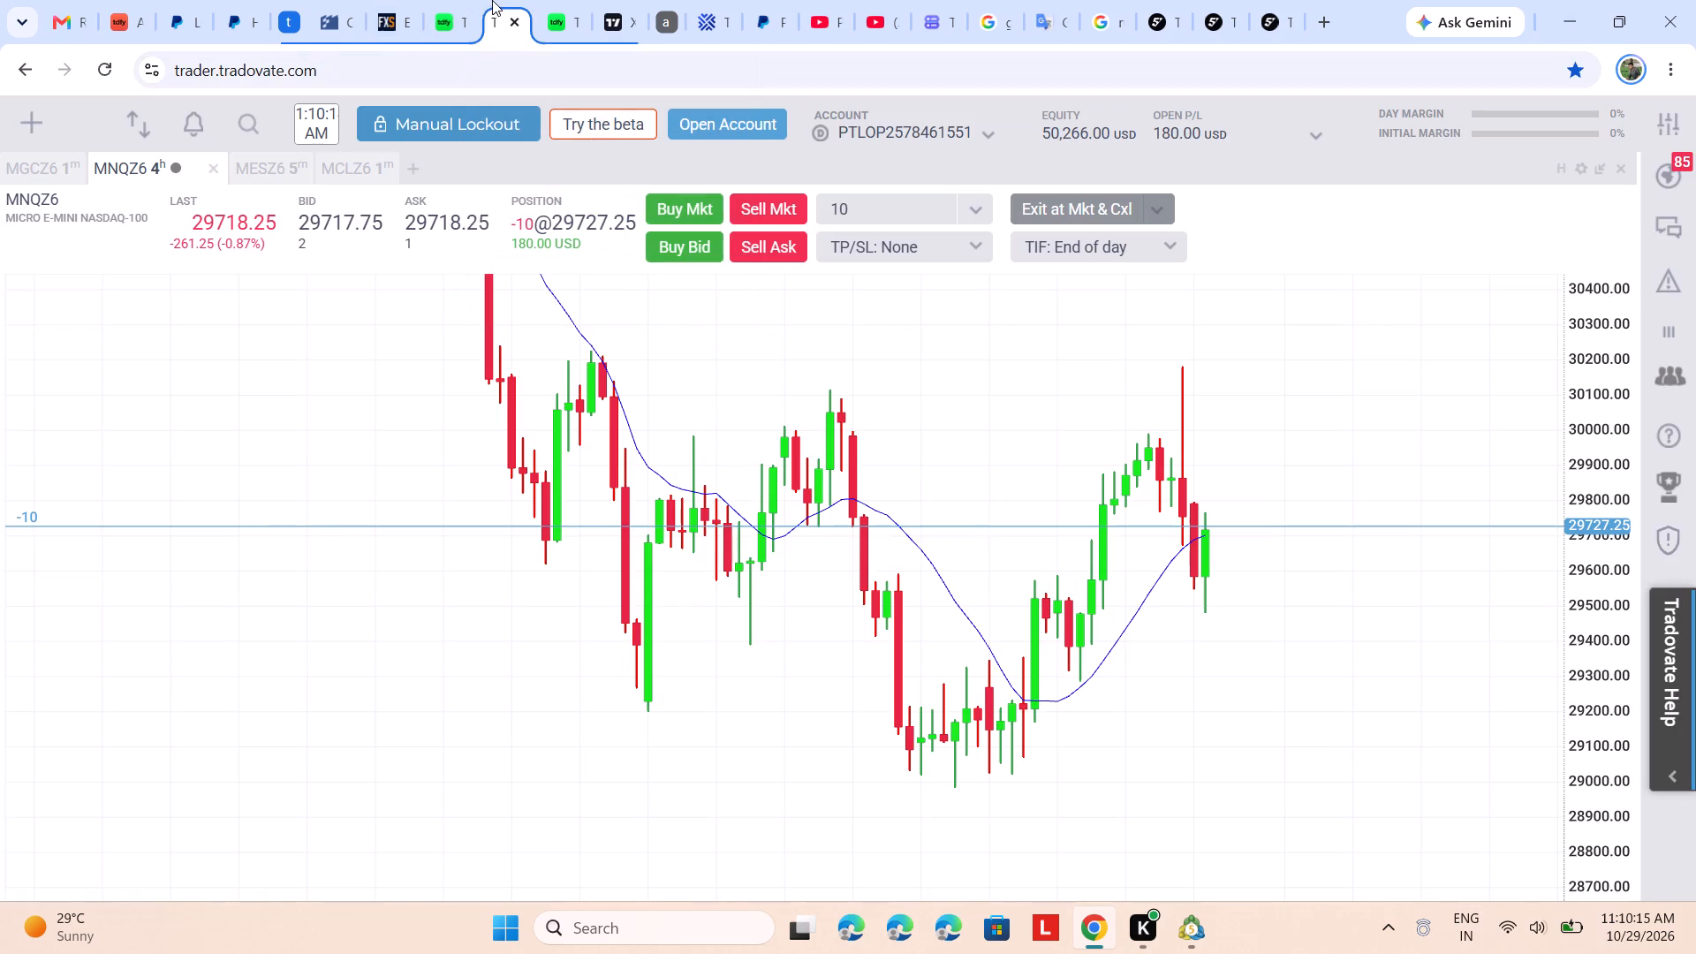
scroll(1126, 449, up, 1)
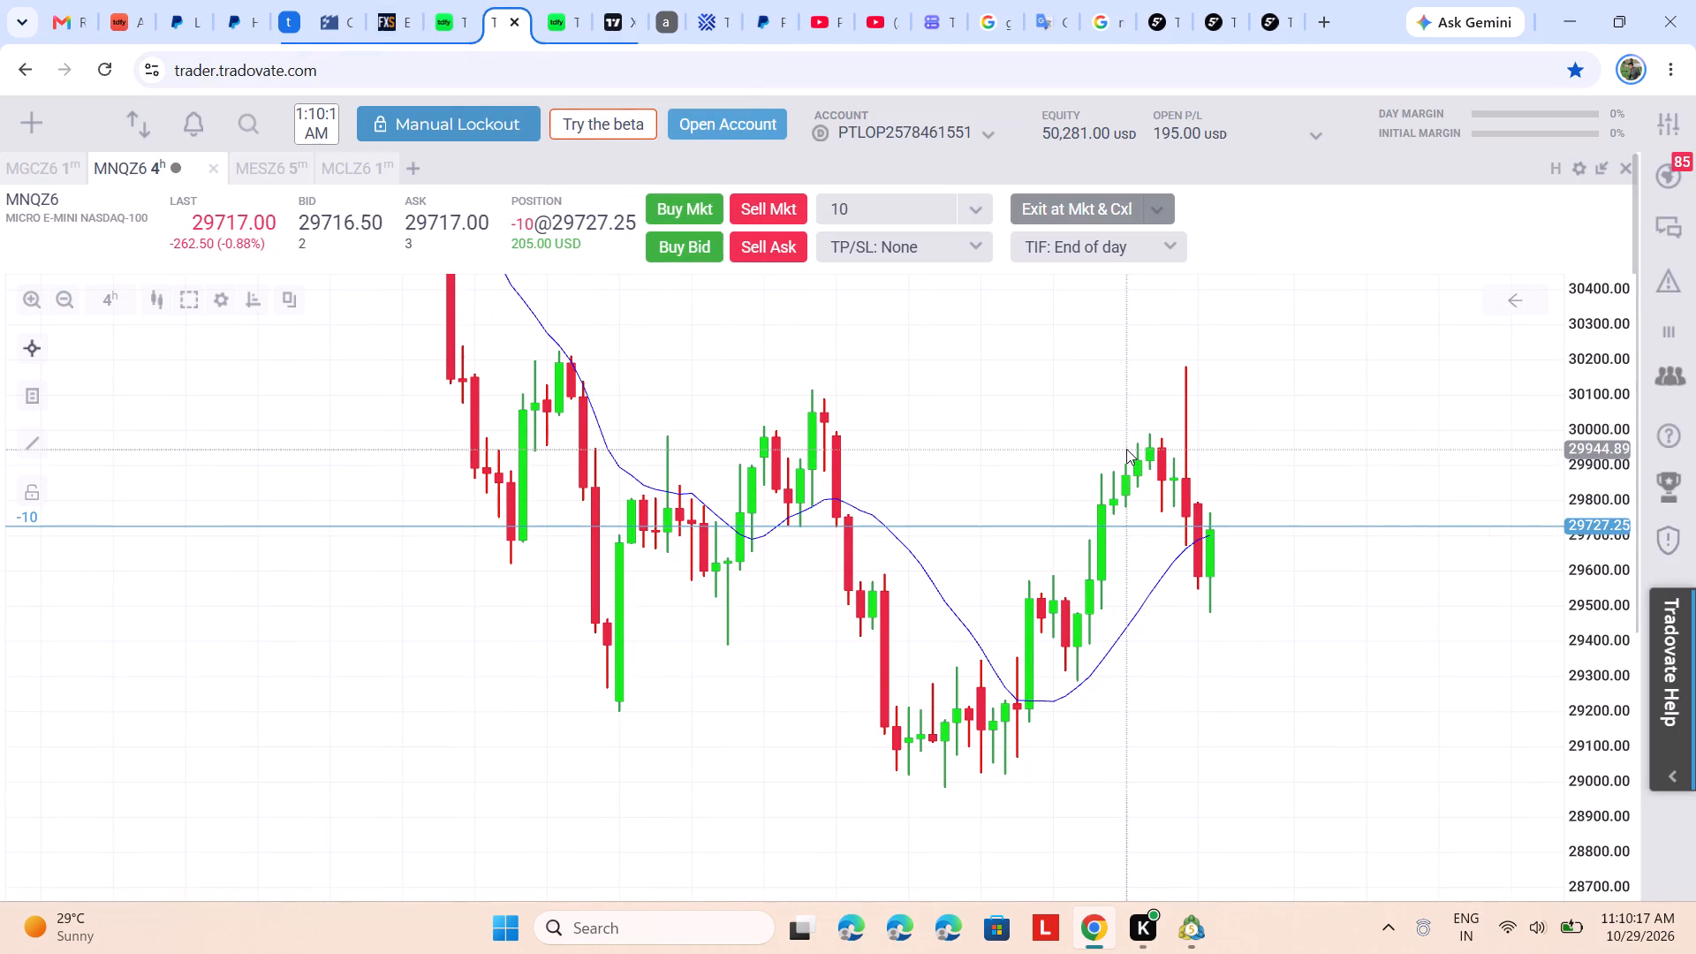
scroll(1156, 470, up, 1)
scroll(1156, 470, down, 7)
scroll(1156, 470, up, 7)
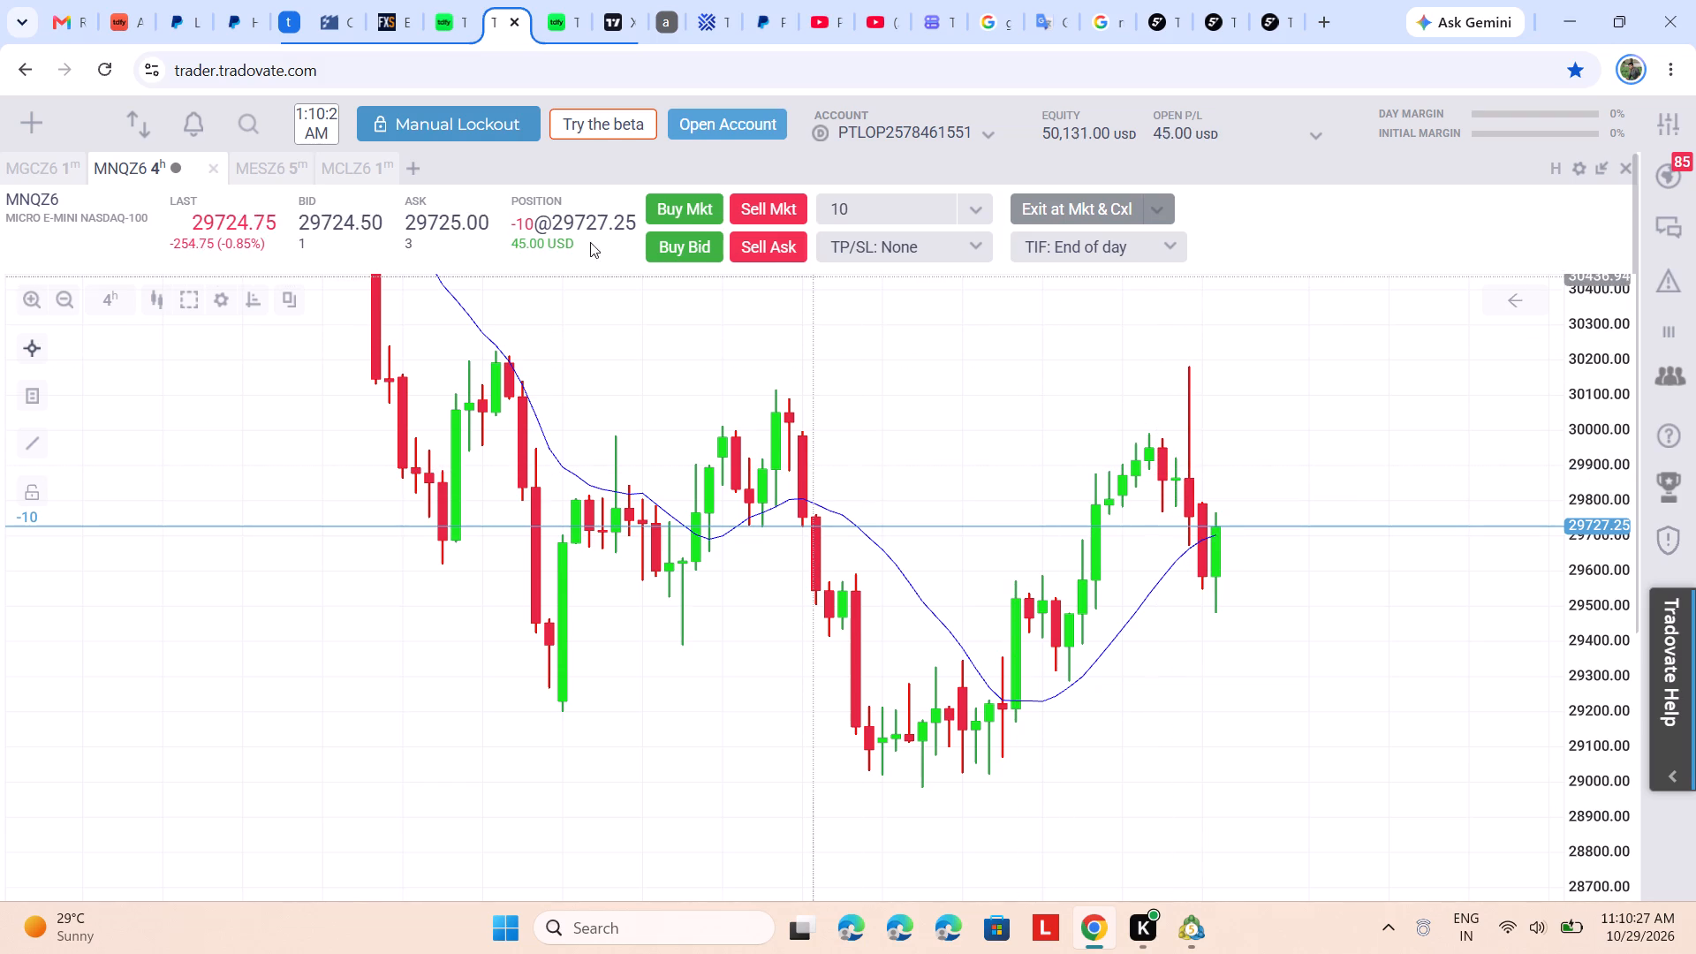
Set the MNQZ6 chart to the 1 hour time period and examine the wider price swings around the open position.
click(118, 294)
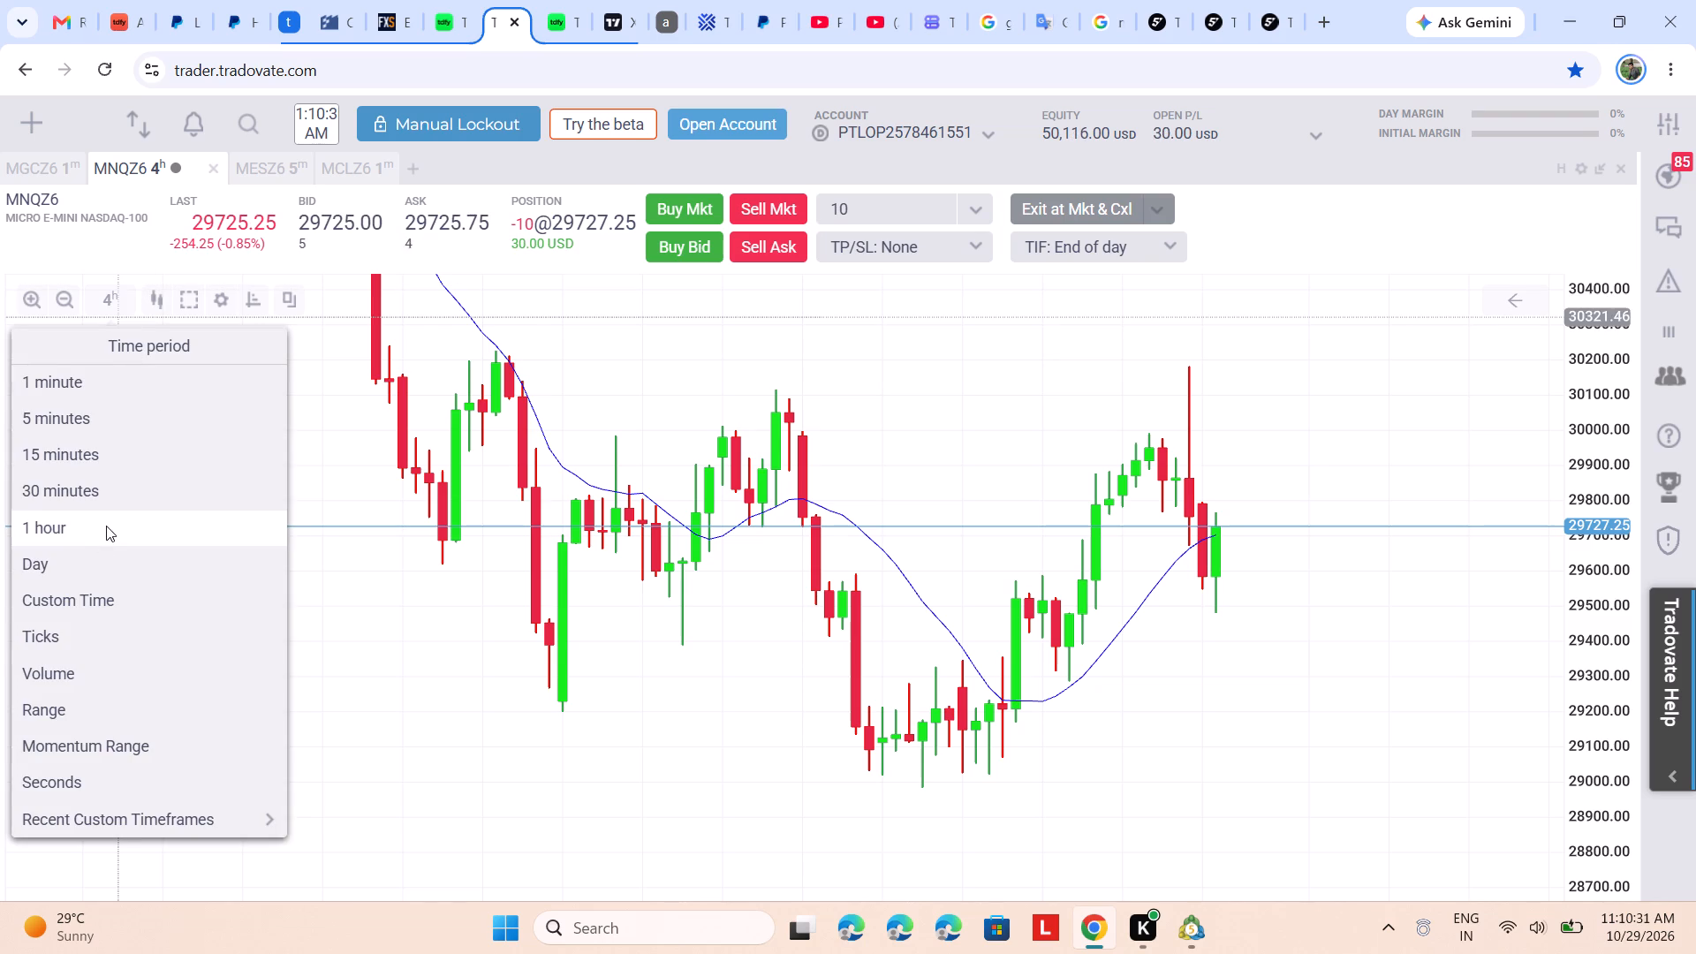
click(108, 527)
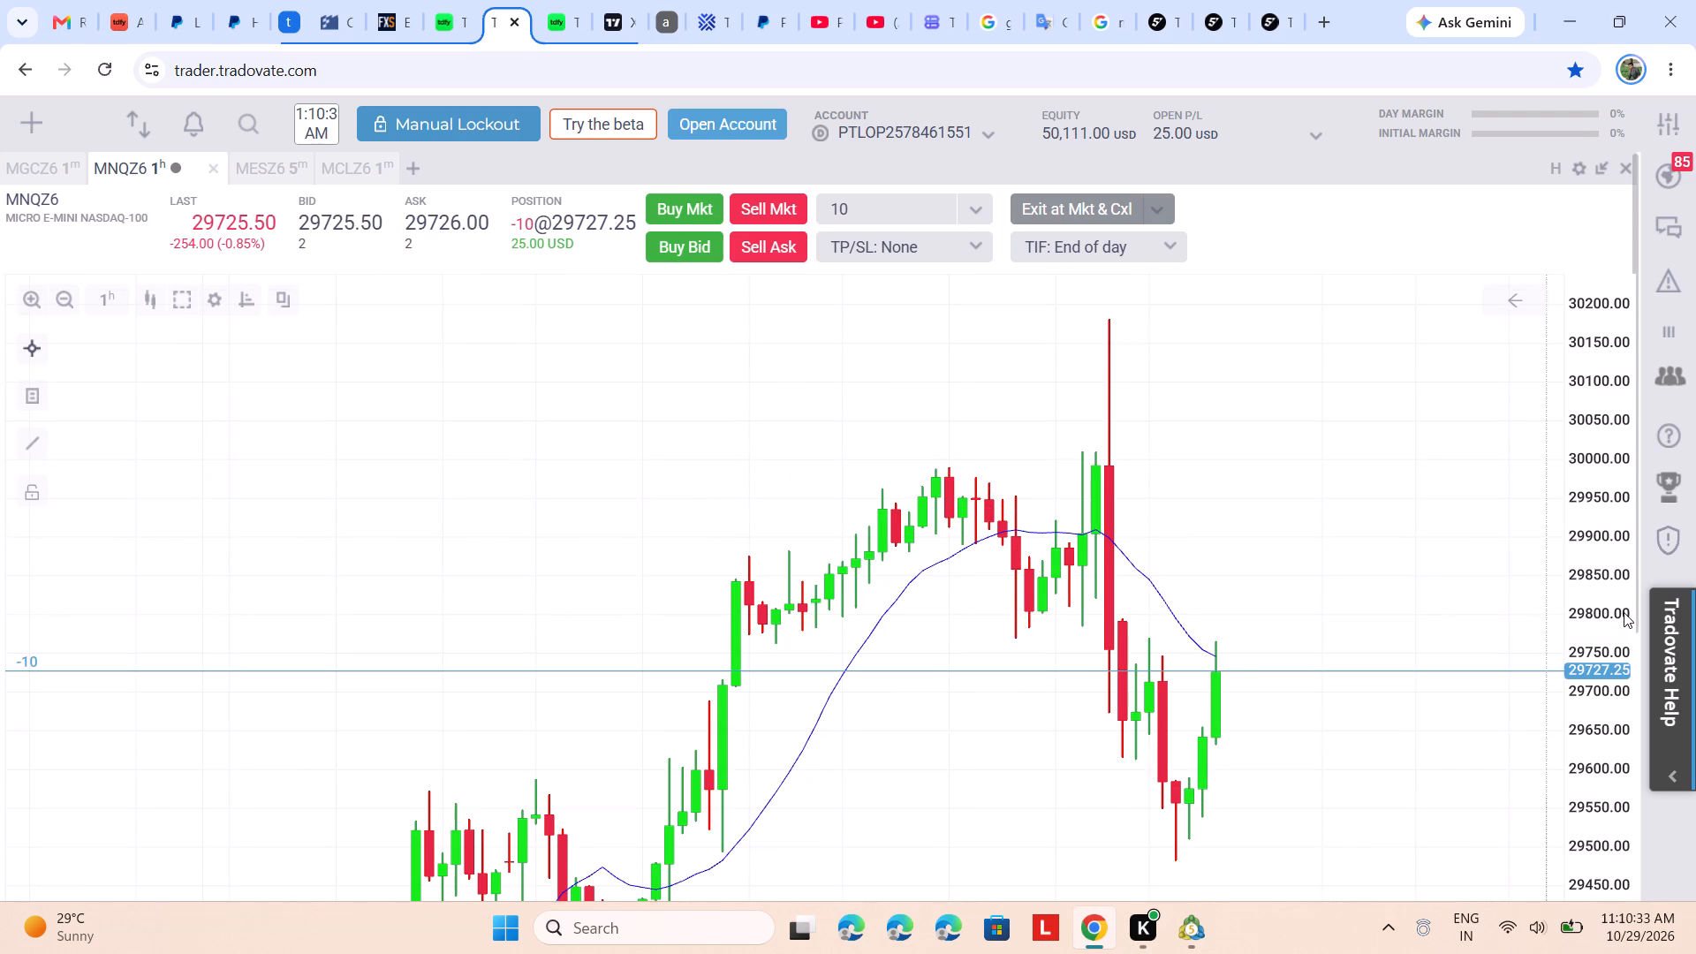
scroll(1624, 612, down, 7)
scroll(1523, 668, down, 7)
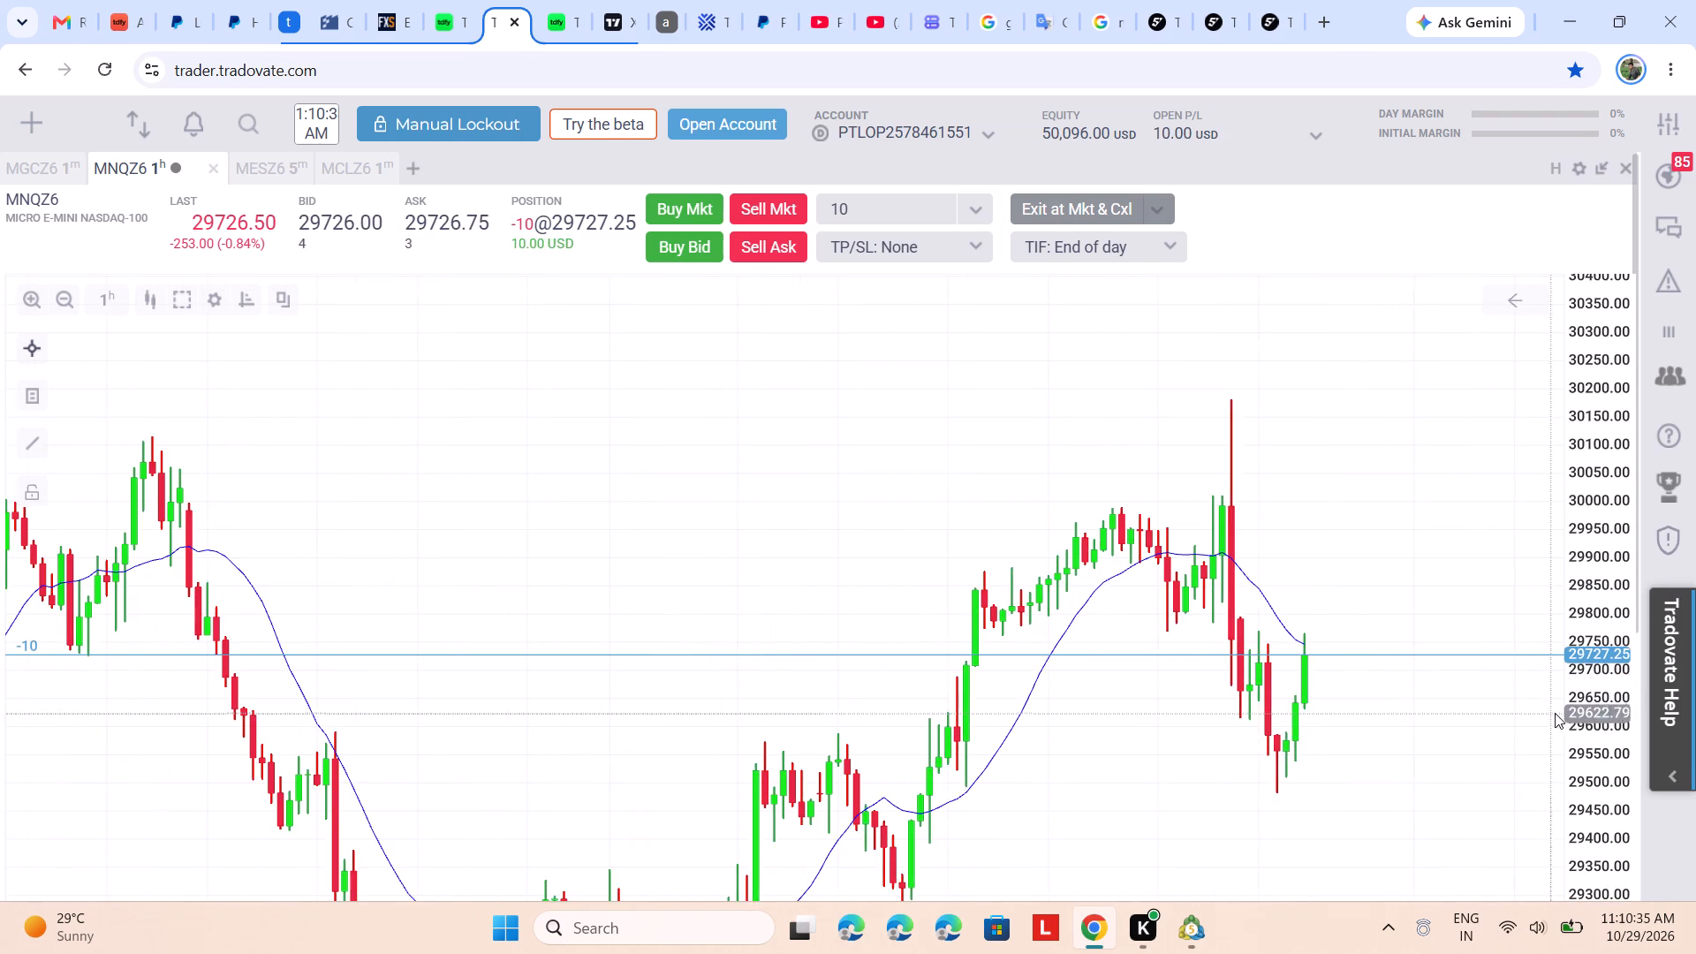
scroll(1597, 685, down, 7)
click(1449, 723)
drag(1404, 690, 1363, 645)
drag(1356, 639, 1296, 587)
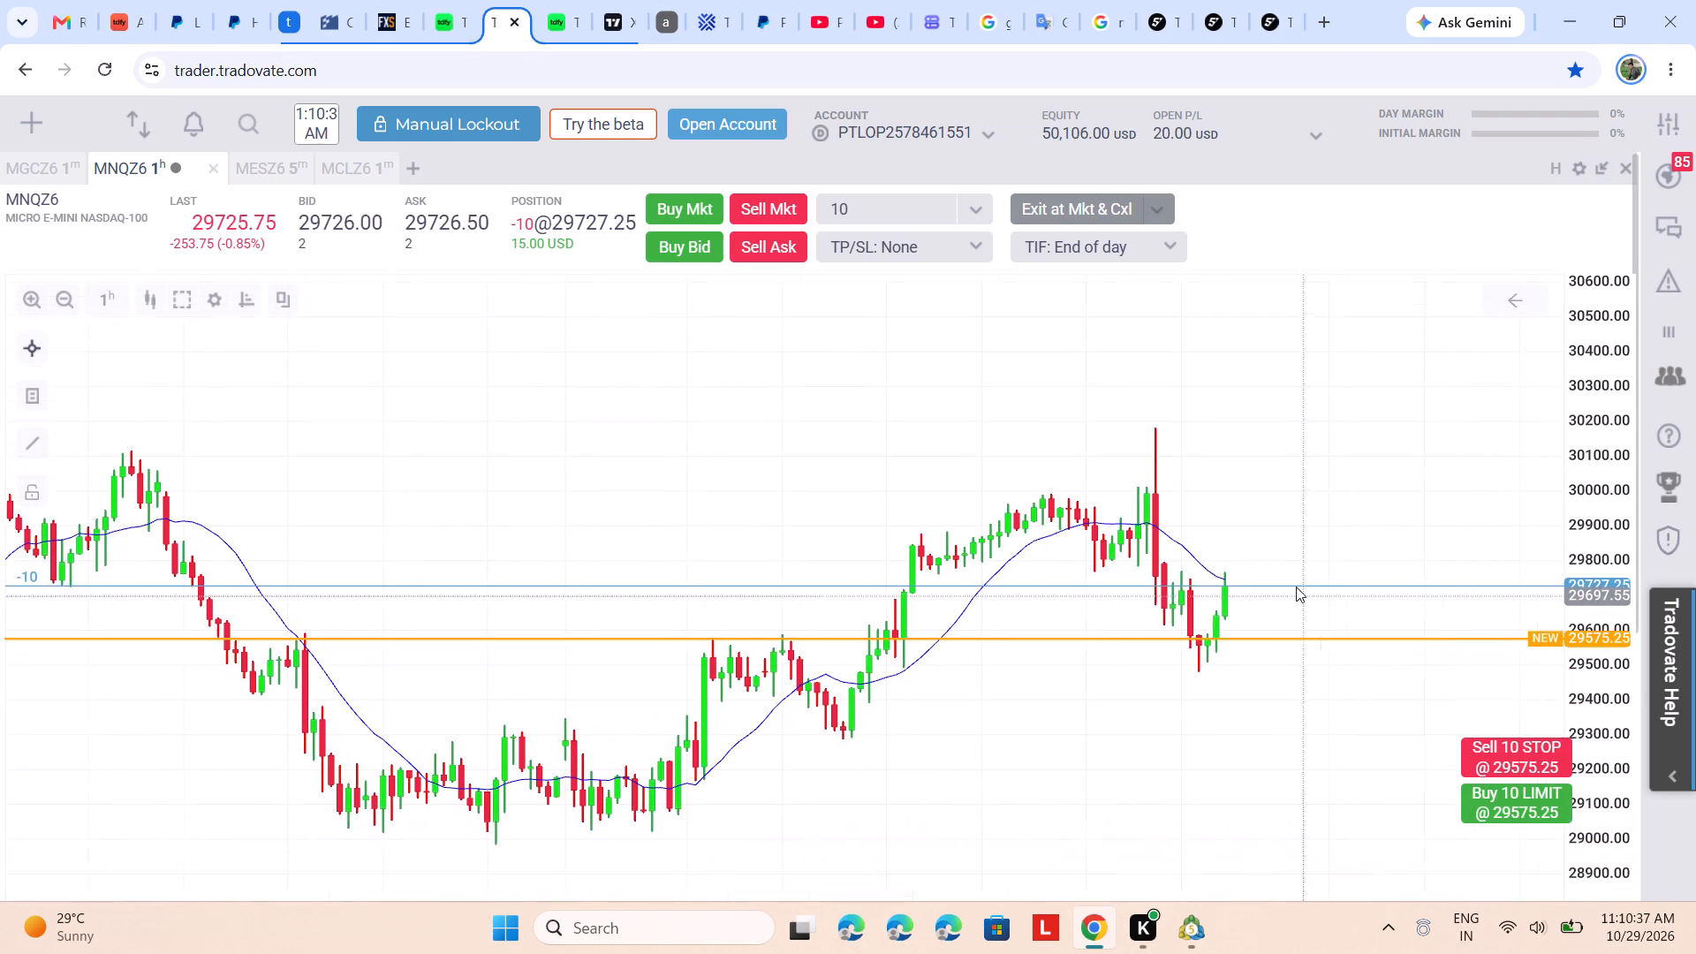
drag(1296, 587, 1245, 506)
click(1245, 506)
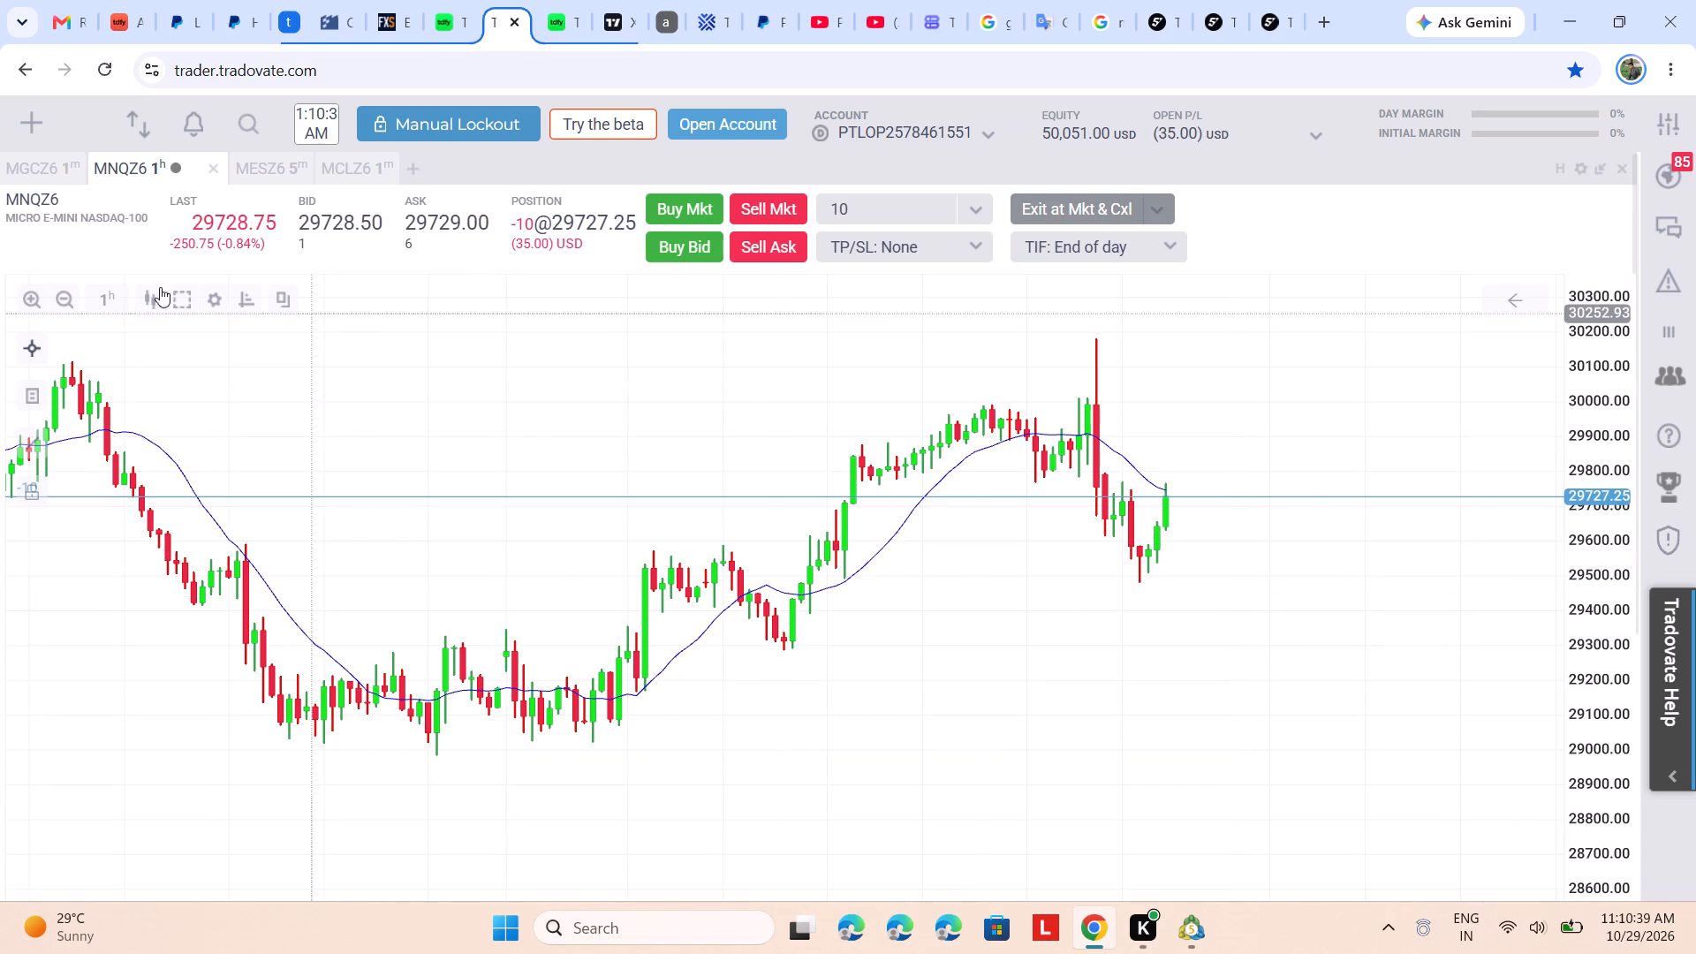
Set the MNQZ6 chart to the 15 minutes time period and examine the recent drop and rebound.
click(102, 297)
click(117, 456)
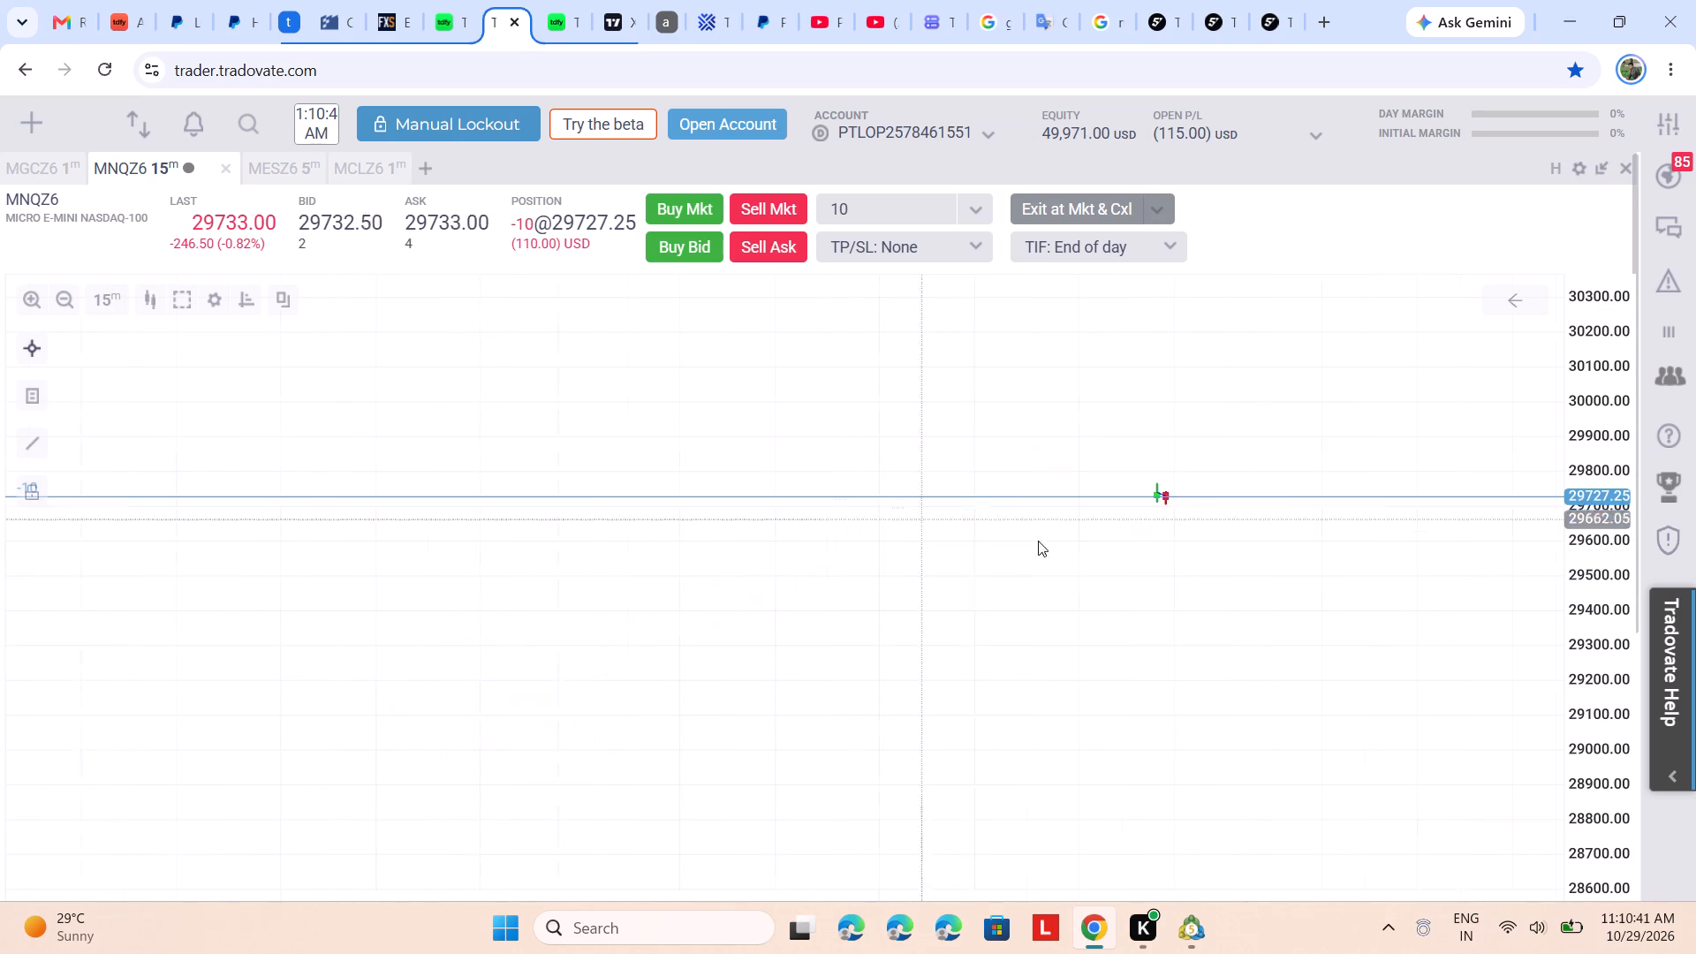
scroll(1247, 570, down, 4)
scroll(1230, 678, up, 6)
drag(1194, 766, 1170, 443)
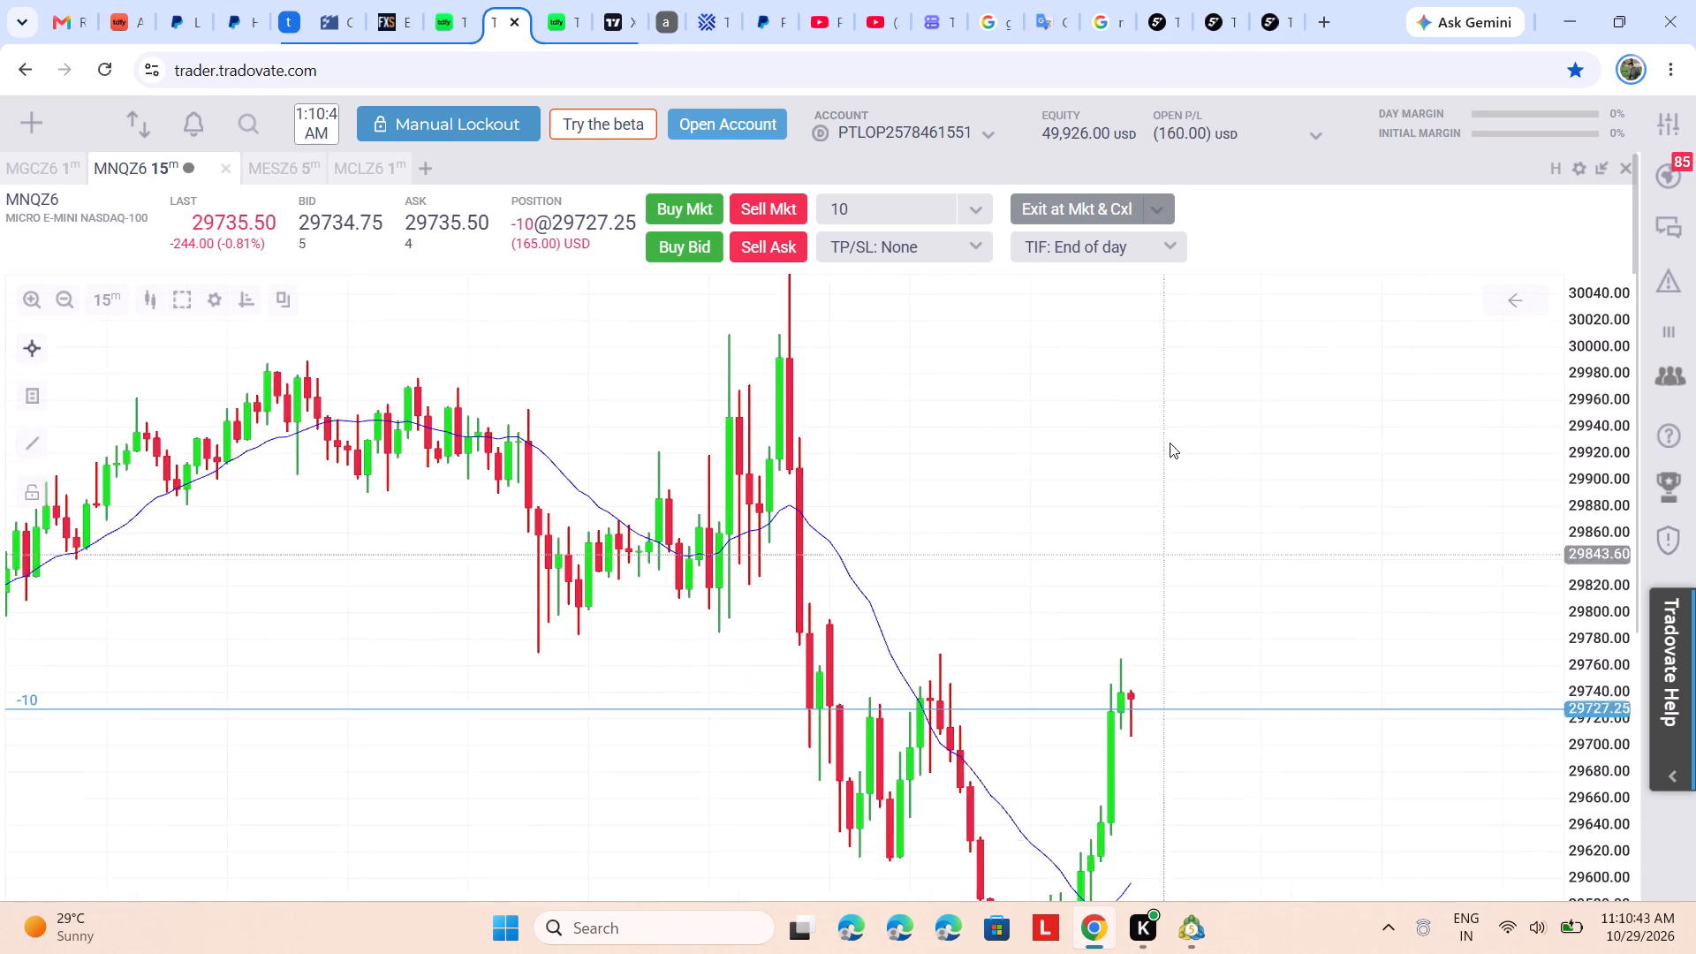
drag(1170, 443, 1184, 381)
click(1185, 379)
scroll(1199, 579, up, 2)
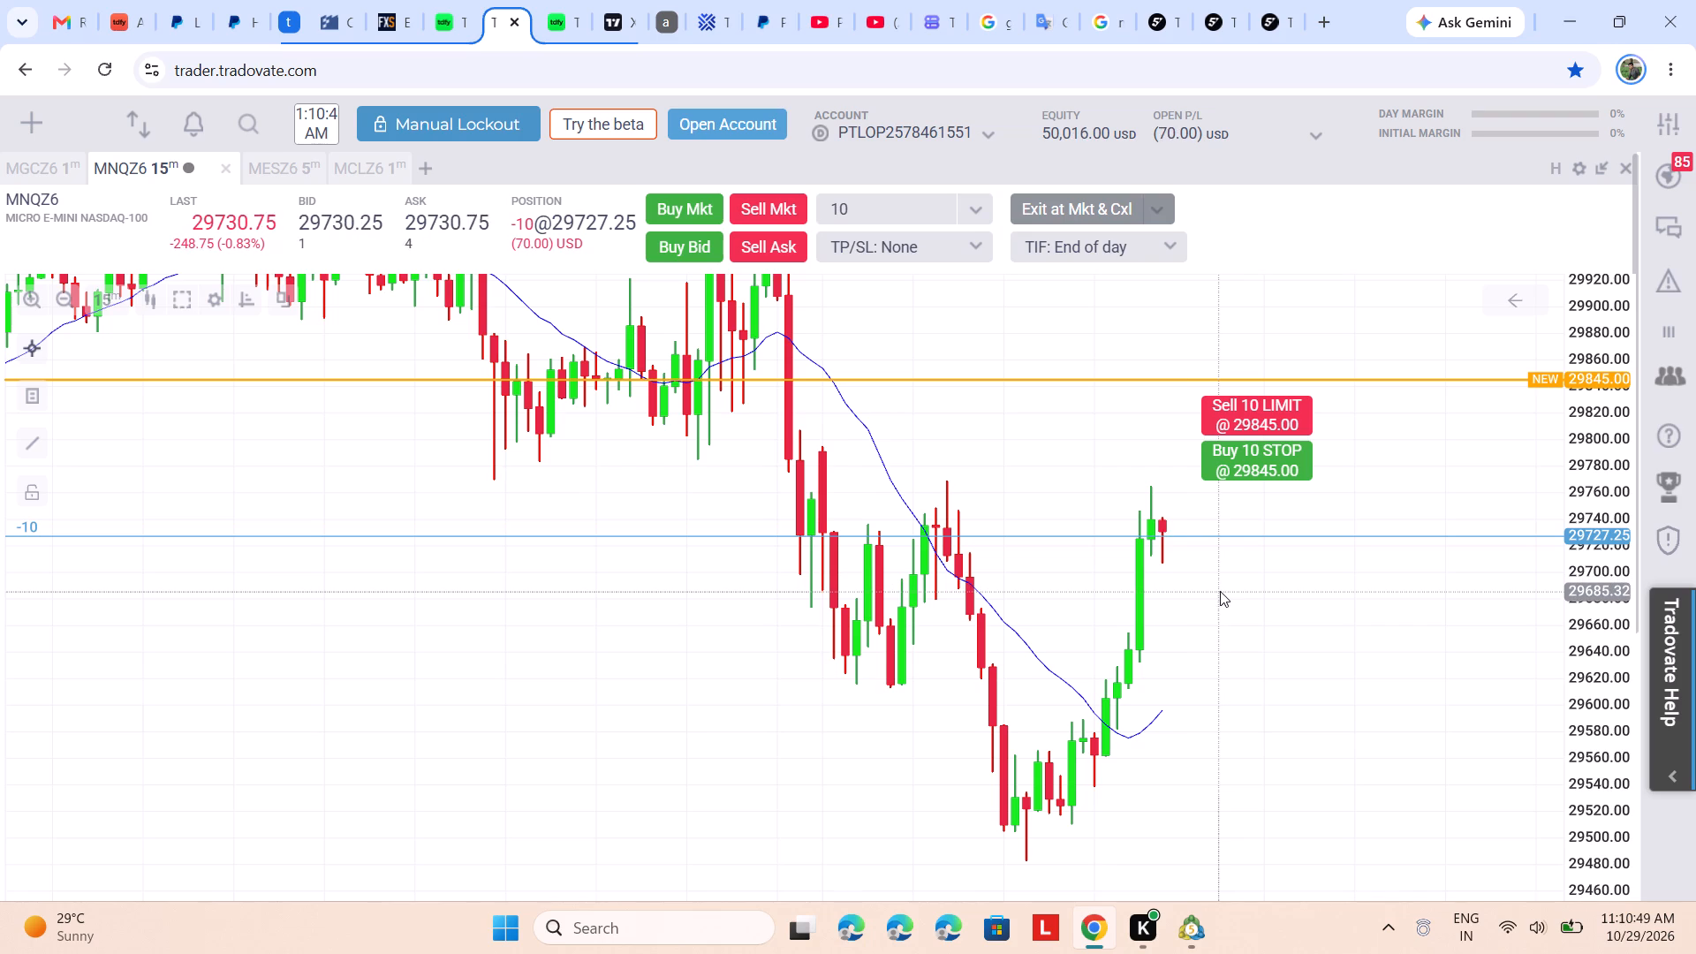
scroll(1328, 587, down, 3)
click(1359, 541)
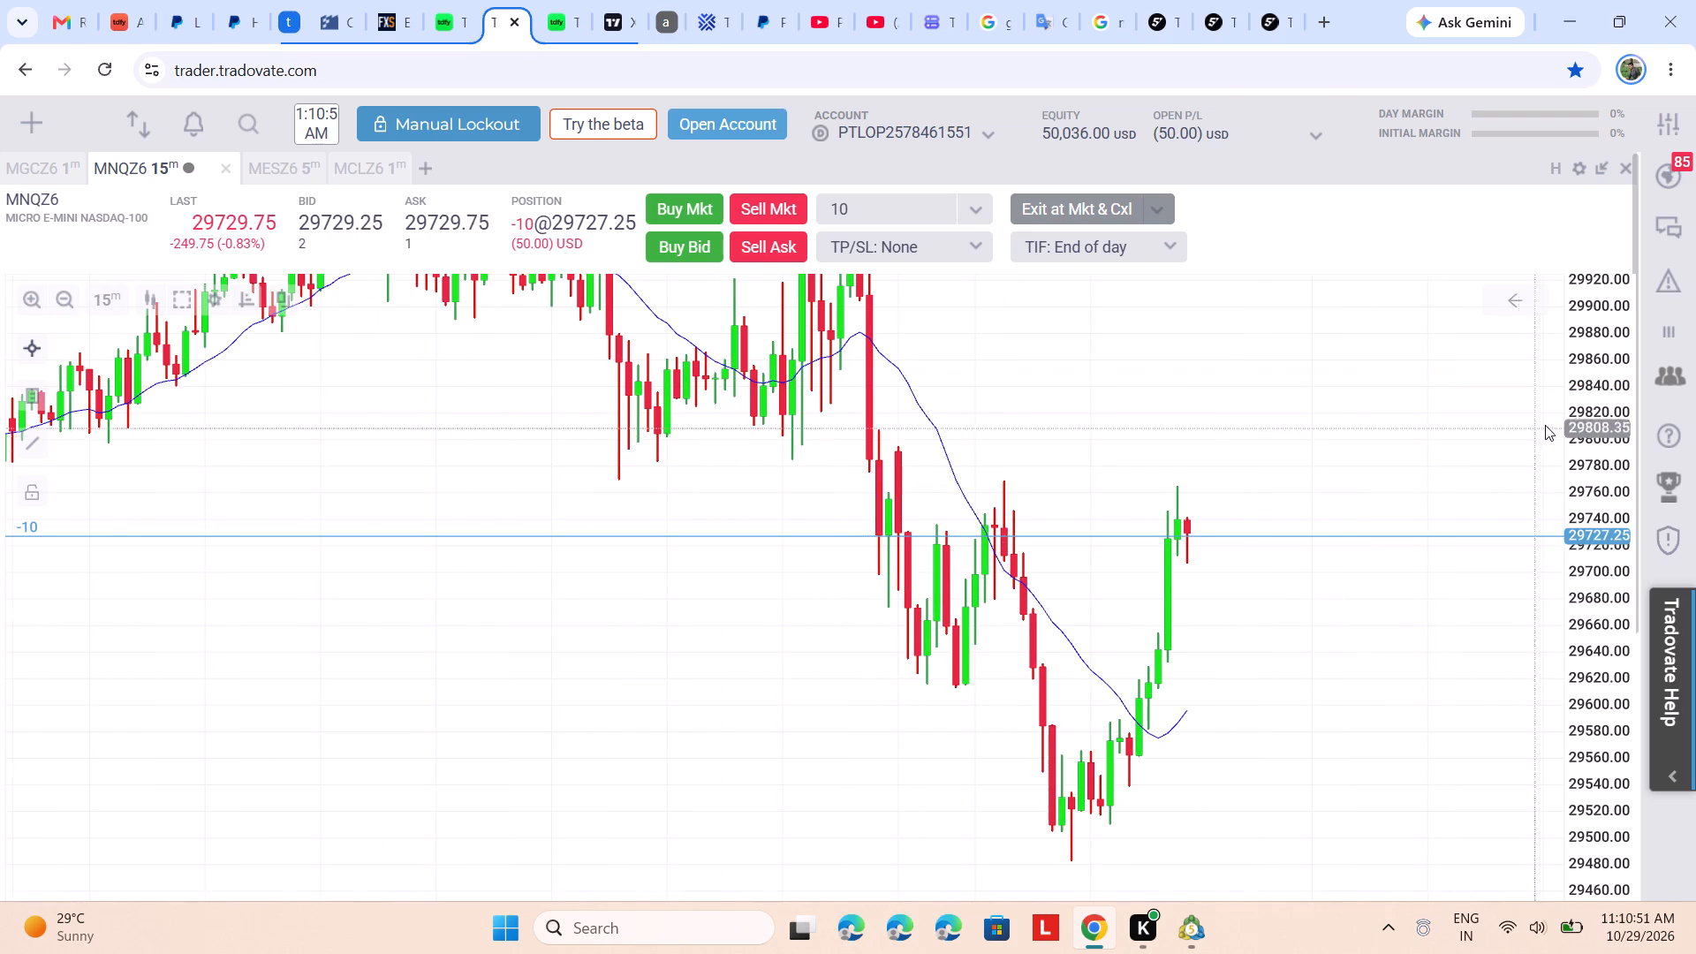
scroll(1550, 425, down, 14)
scroll(1473, 508, down, 3)
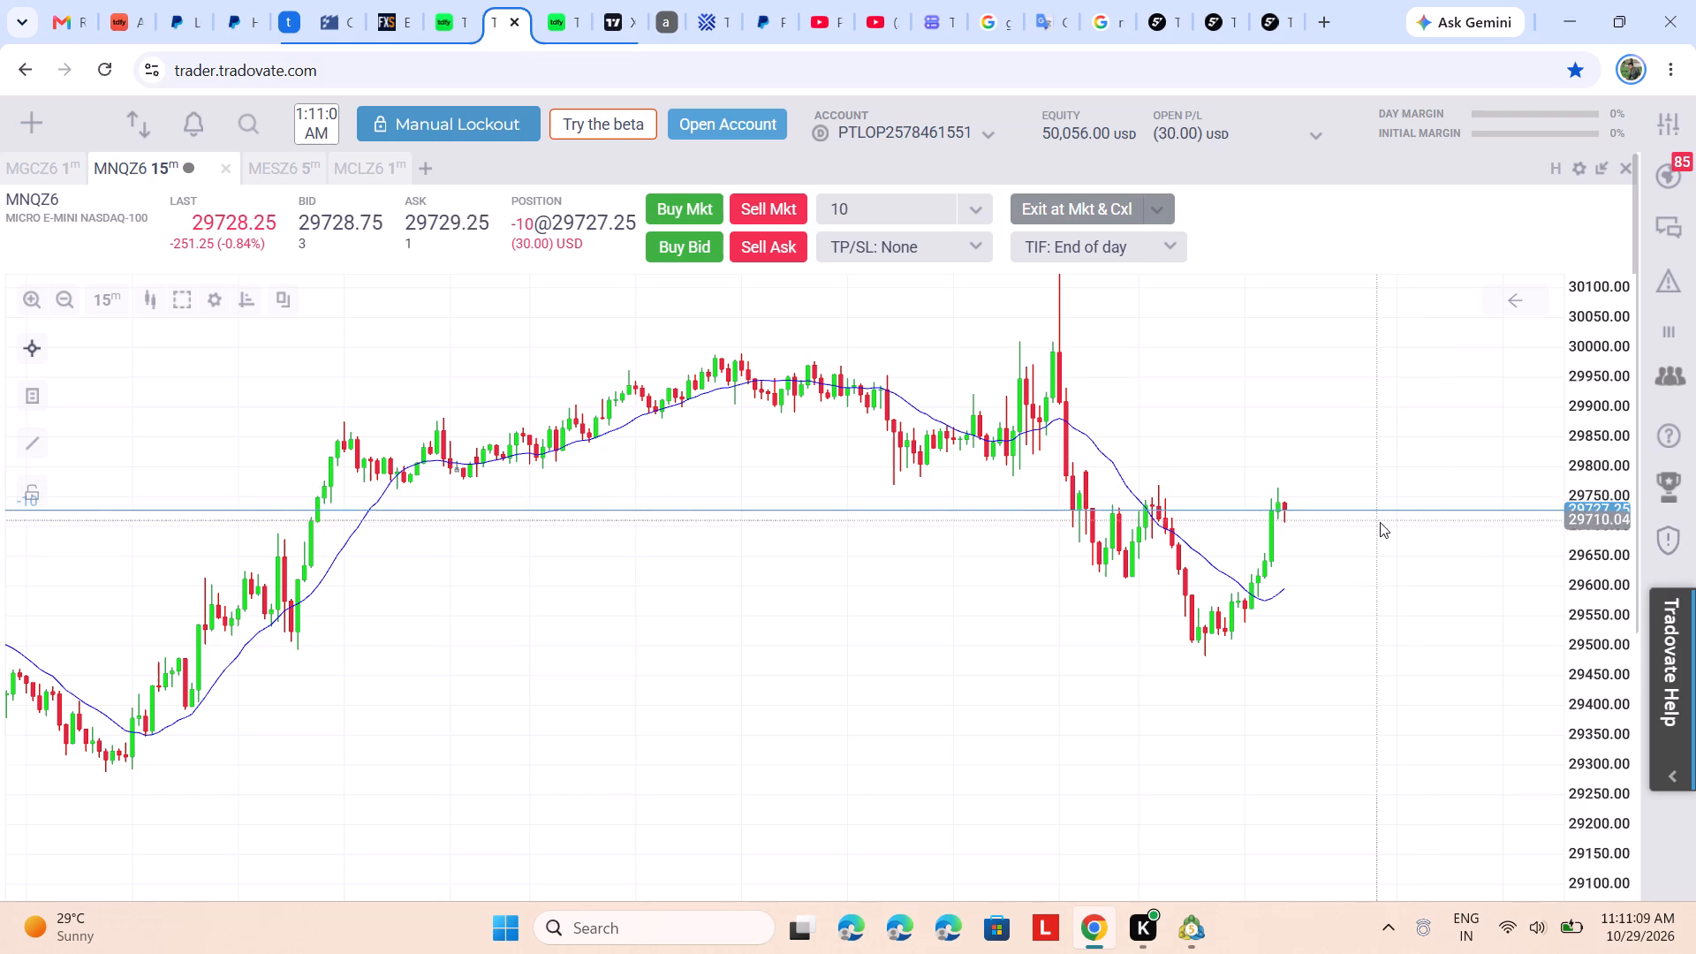
Set the MNQZ6 chart to the 1 minute time period and examine the latest rally leading up to the position's entry level.
click(97, 302)
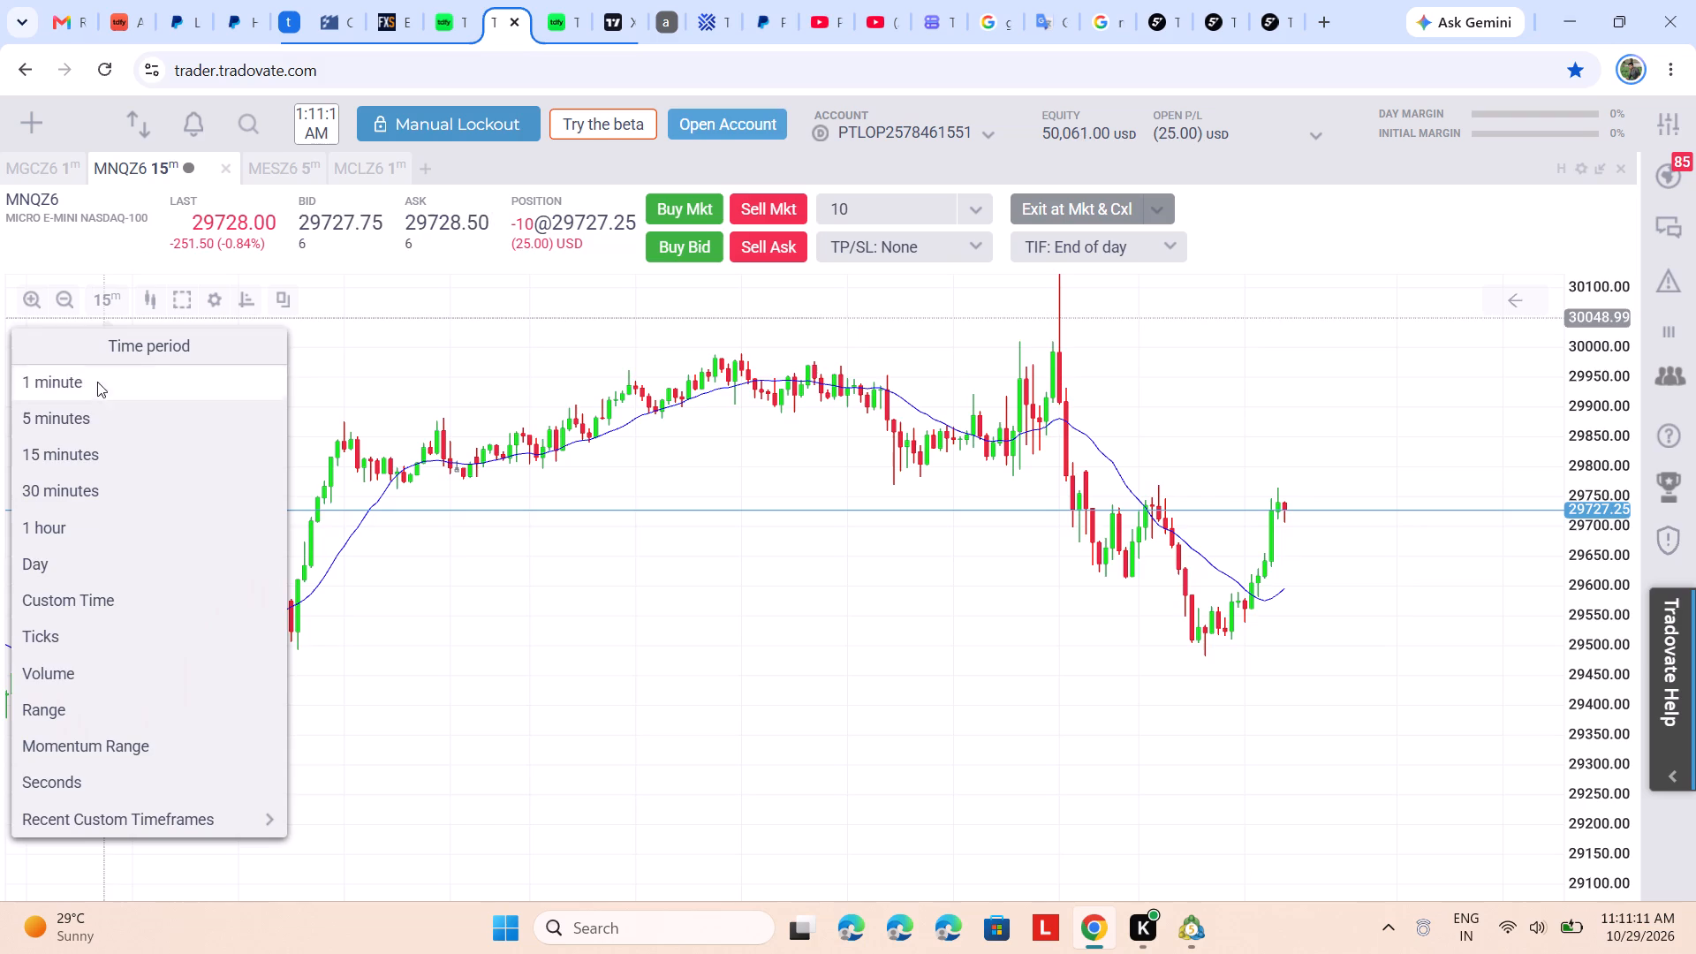
click(95, 390)
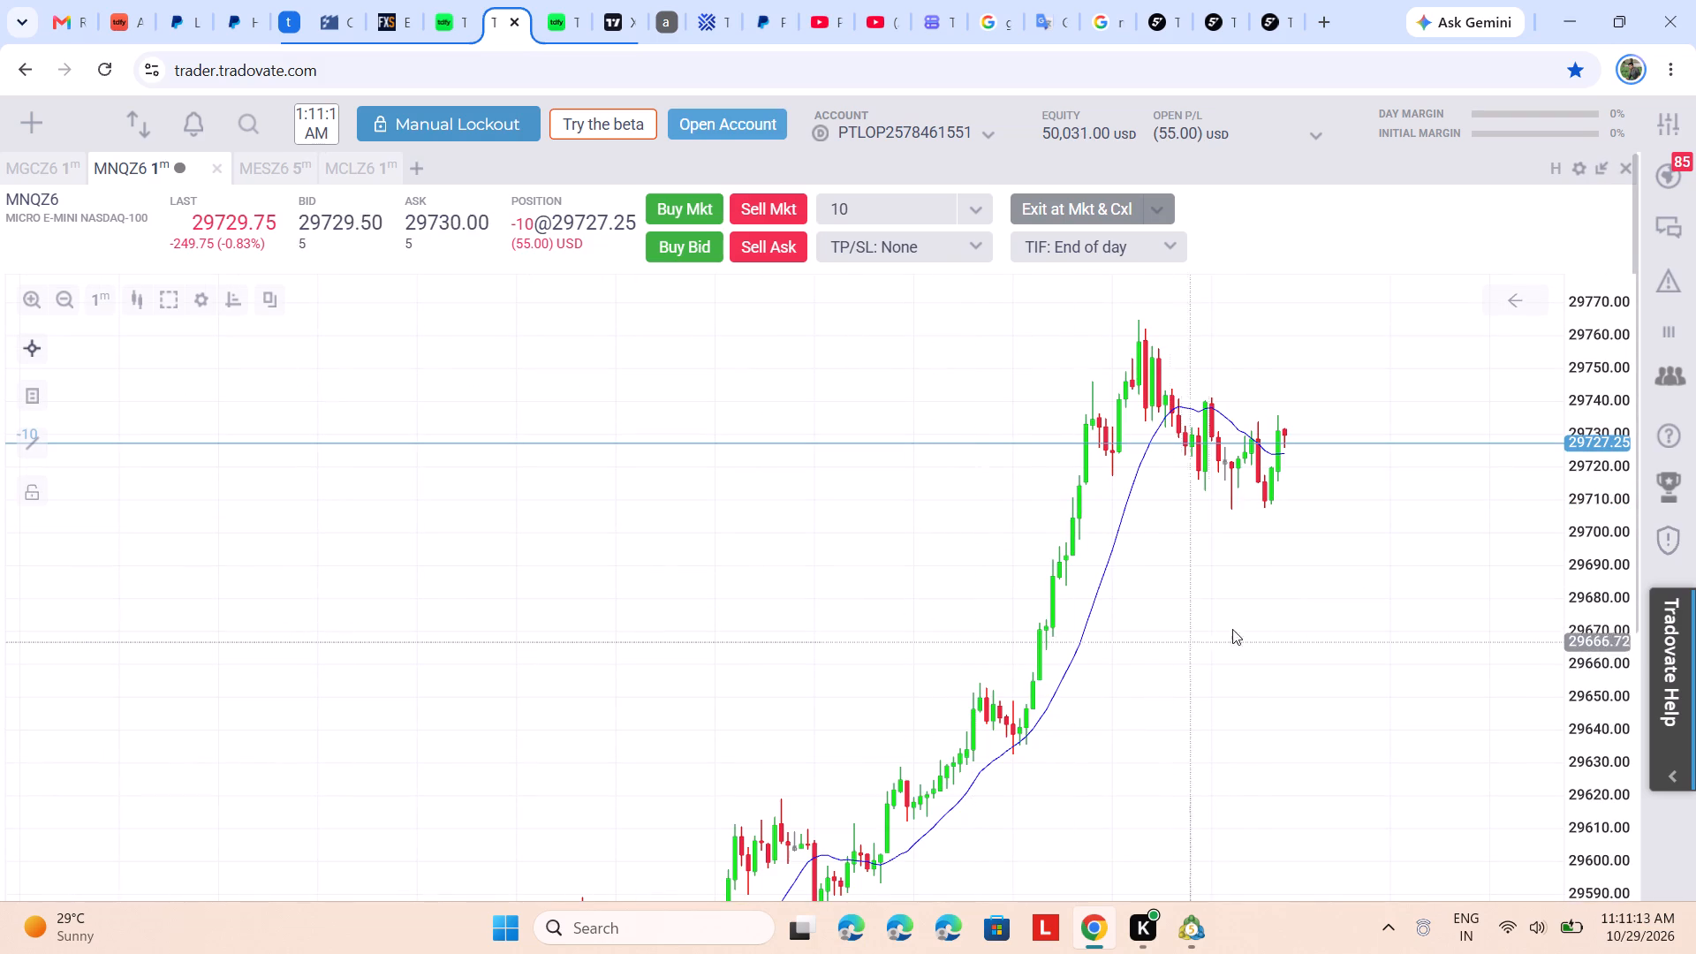
scroll(1290, 572, up, 1)
scroll(1328, 577, down, 2)
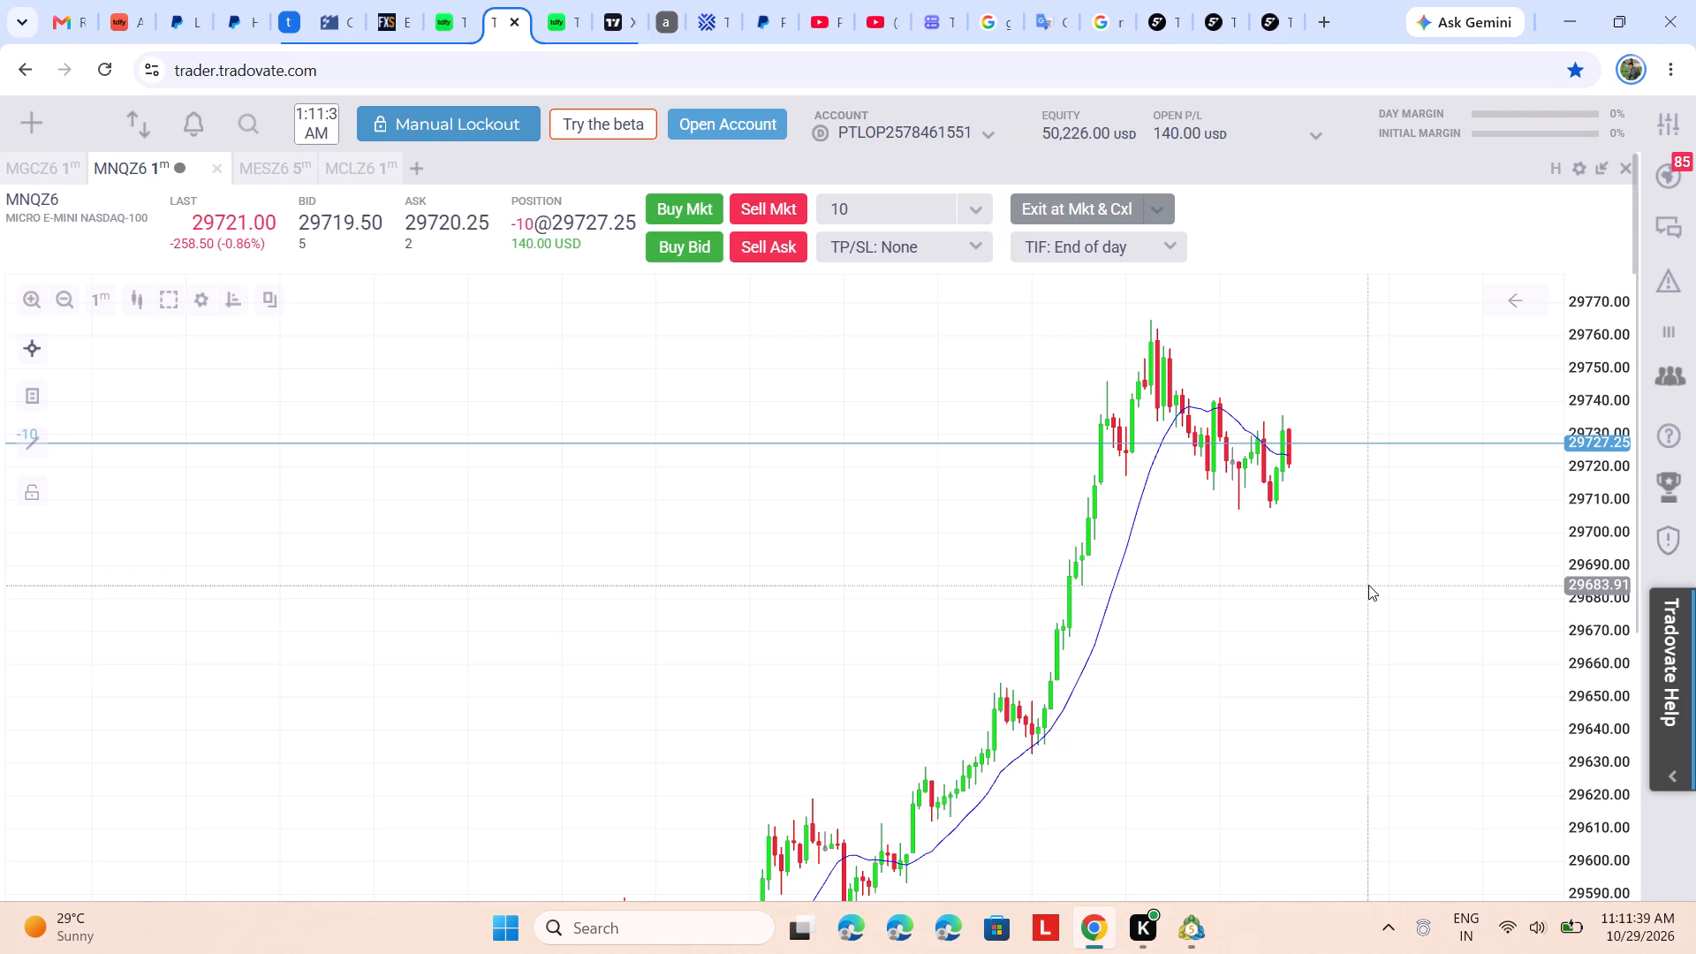
scroll(1046, 645, down, 5)
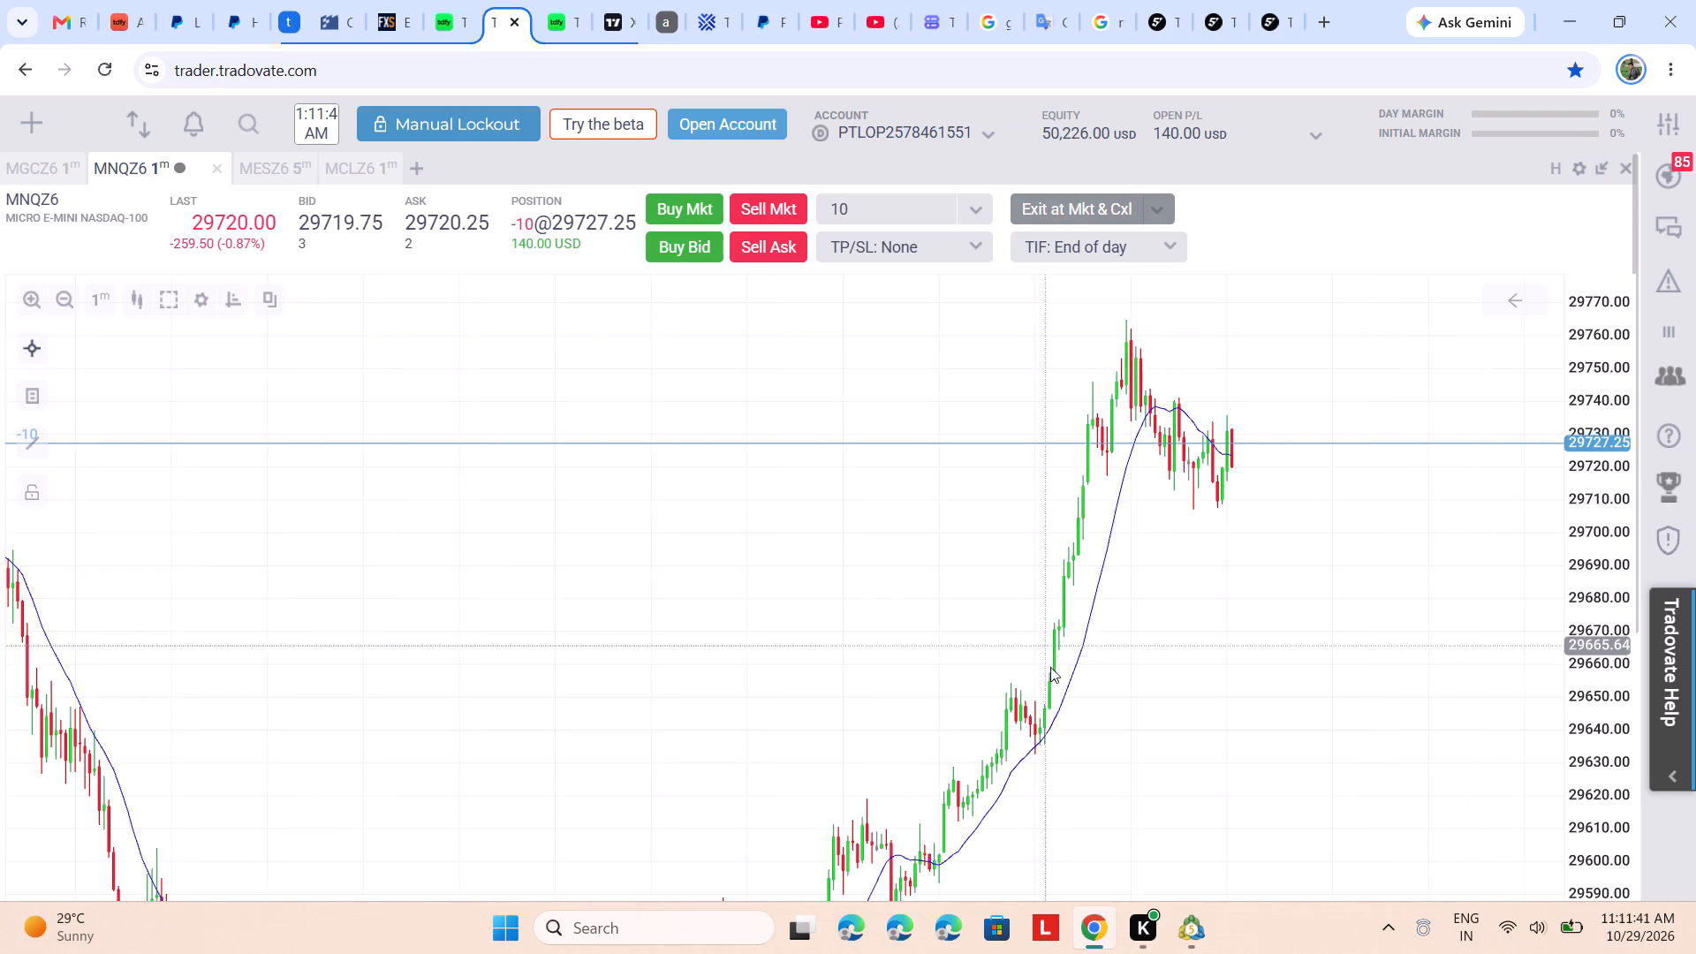
click(1064, 761)
drag(1075, 650, 1233, 414)
click(1233, 414)
scroll(1131, 554, up, 3)
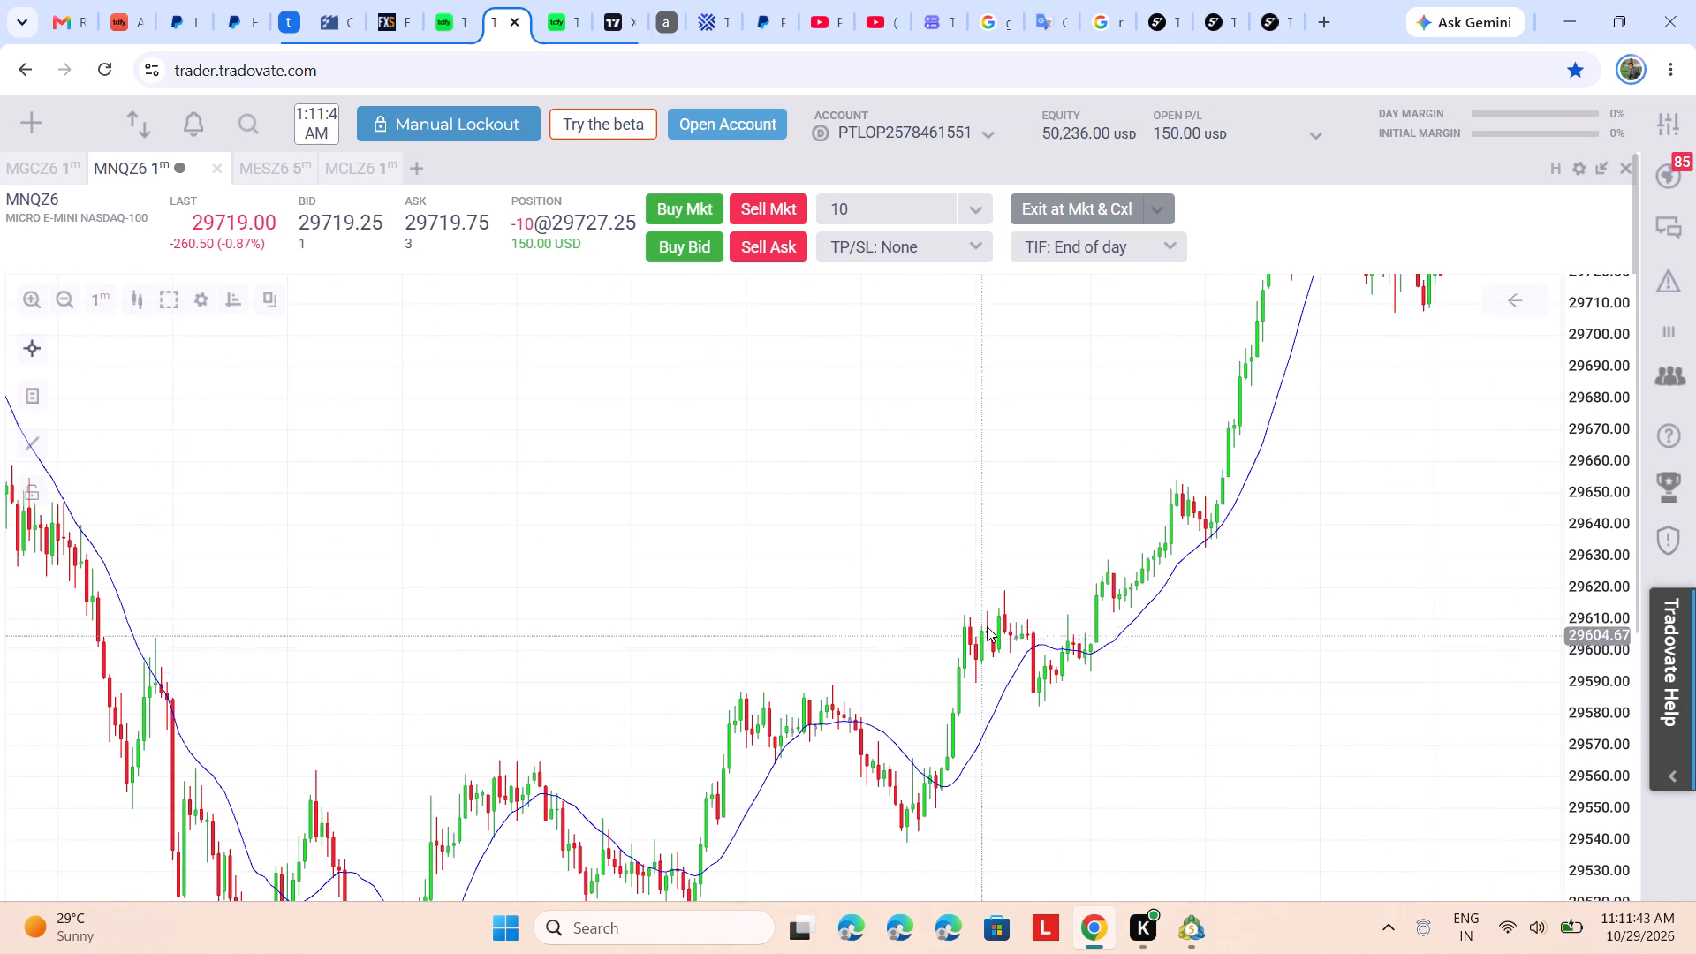
click(987, 626)
click(1034, 625)
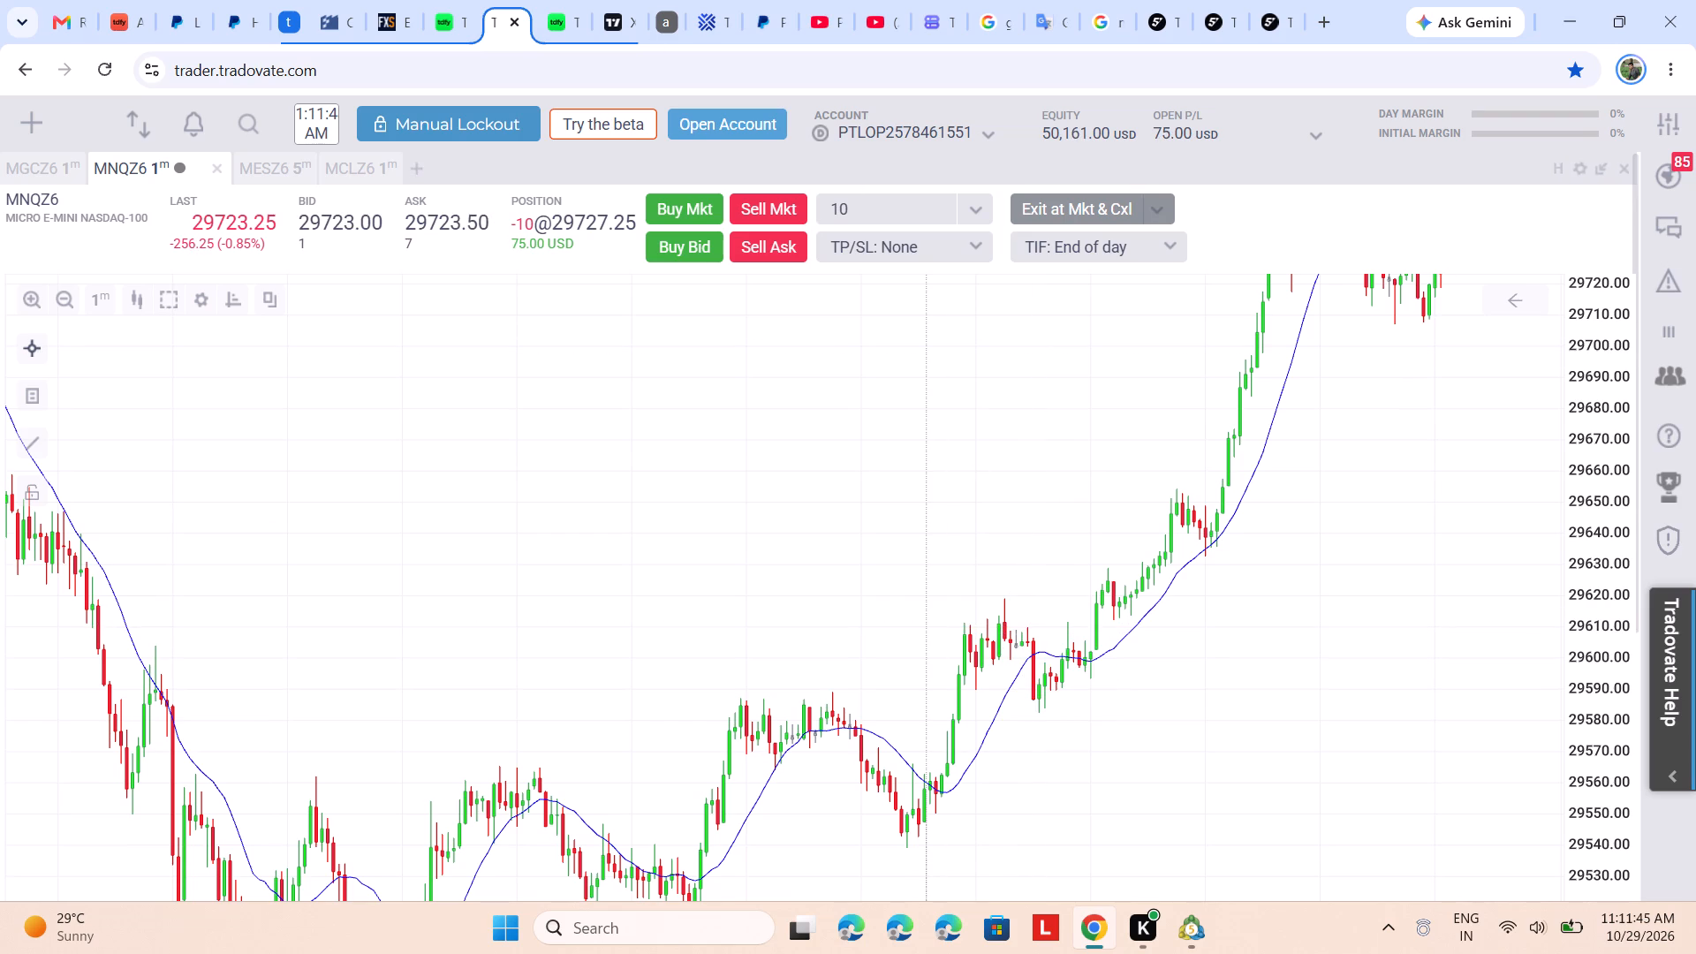
Switch to TradingView and load US100 from the watchlist on the 1-minute timeframe.
click(608, 0)
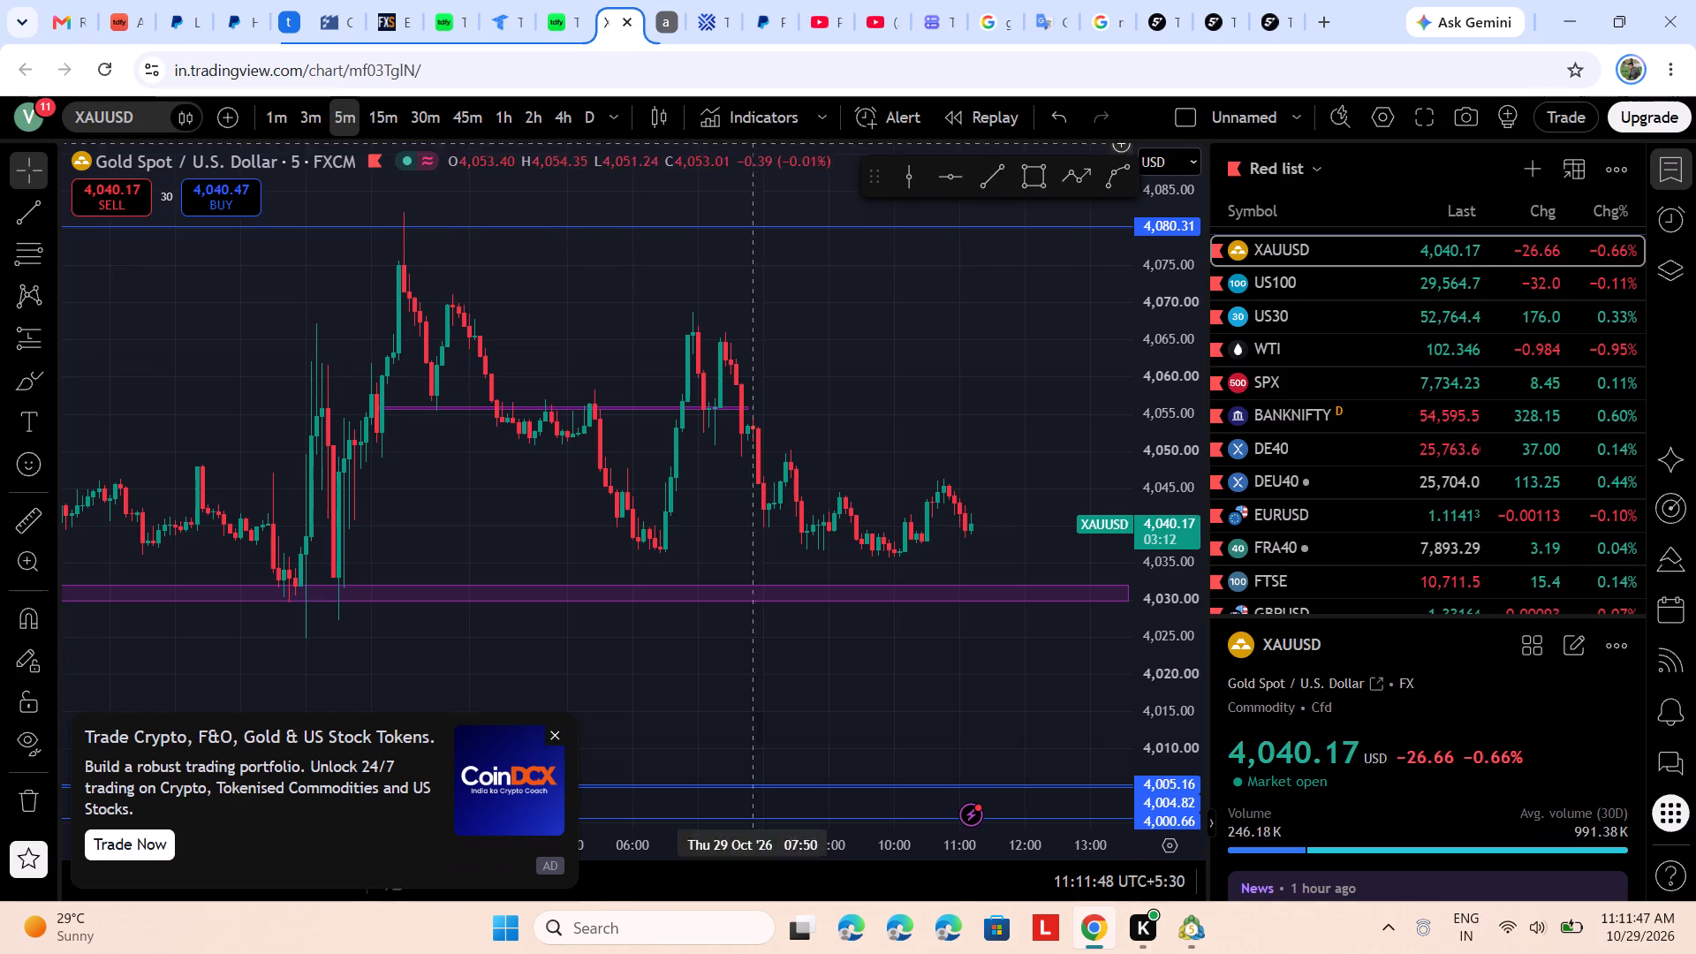
click(1310, 272)
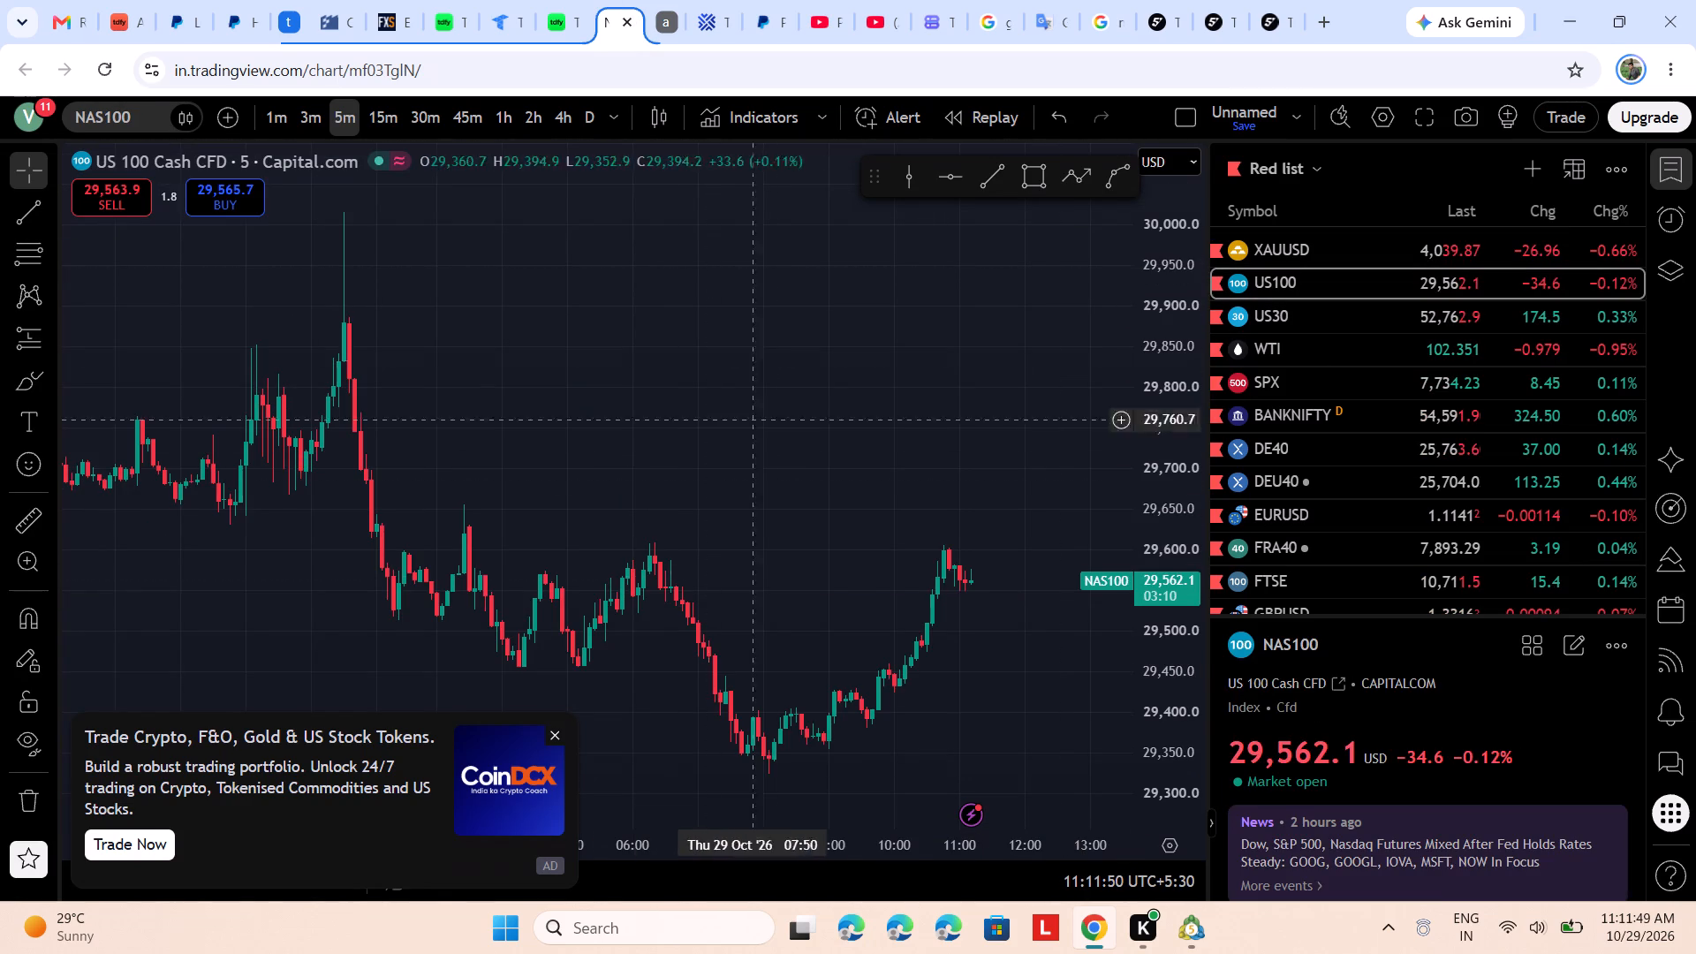
scroll(833, 624, up, 4)
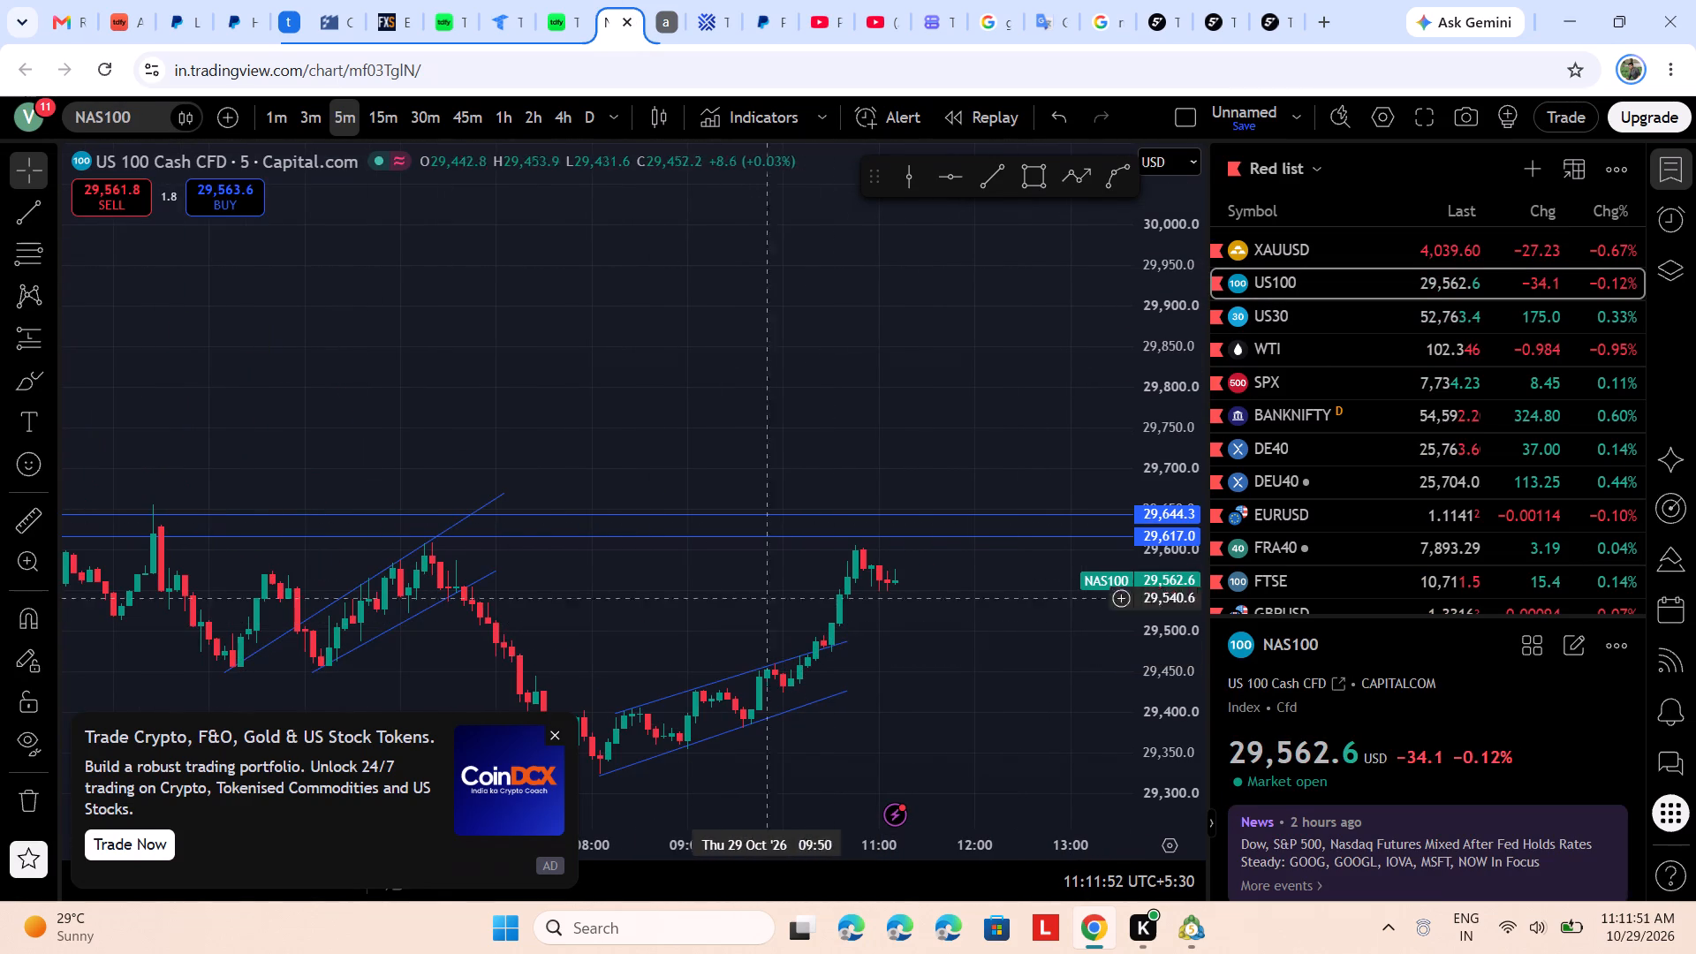
click(286, 110)
Examine the US100 1-minute price action against the rising channel lines and the 29,617.0 and 29,644.3 horizontal levels.
scroll(717, 701, down, 7)
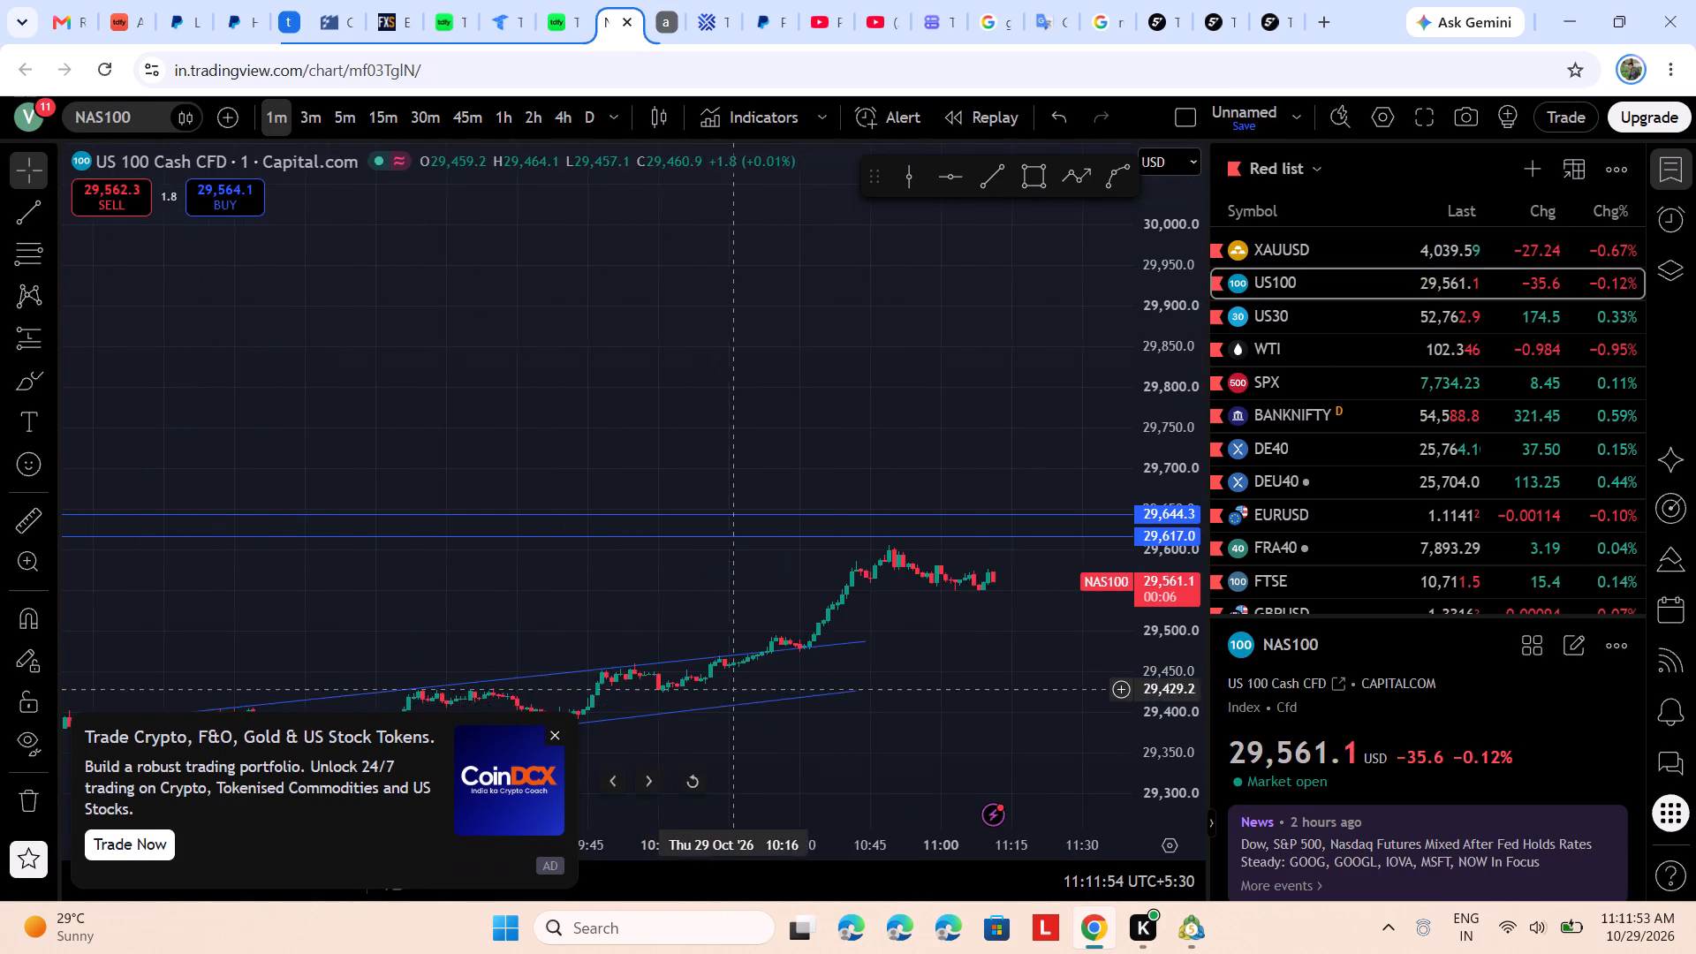
scroll(746, 681, down, 3)
drag(1157, 727, 1107, 460)
scroll(961, 646, up, 6)
drag(931, 742, 932, 722)
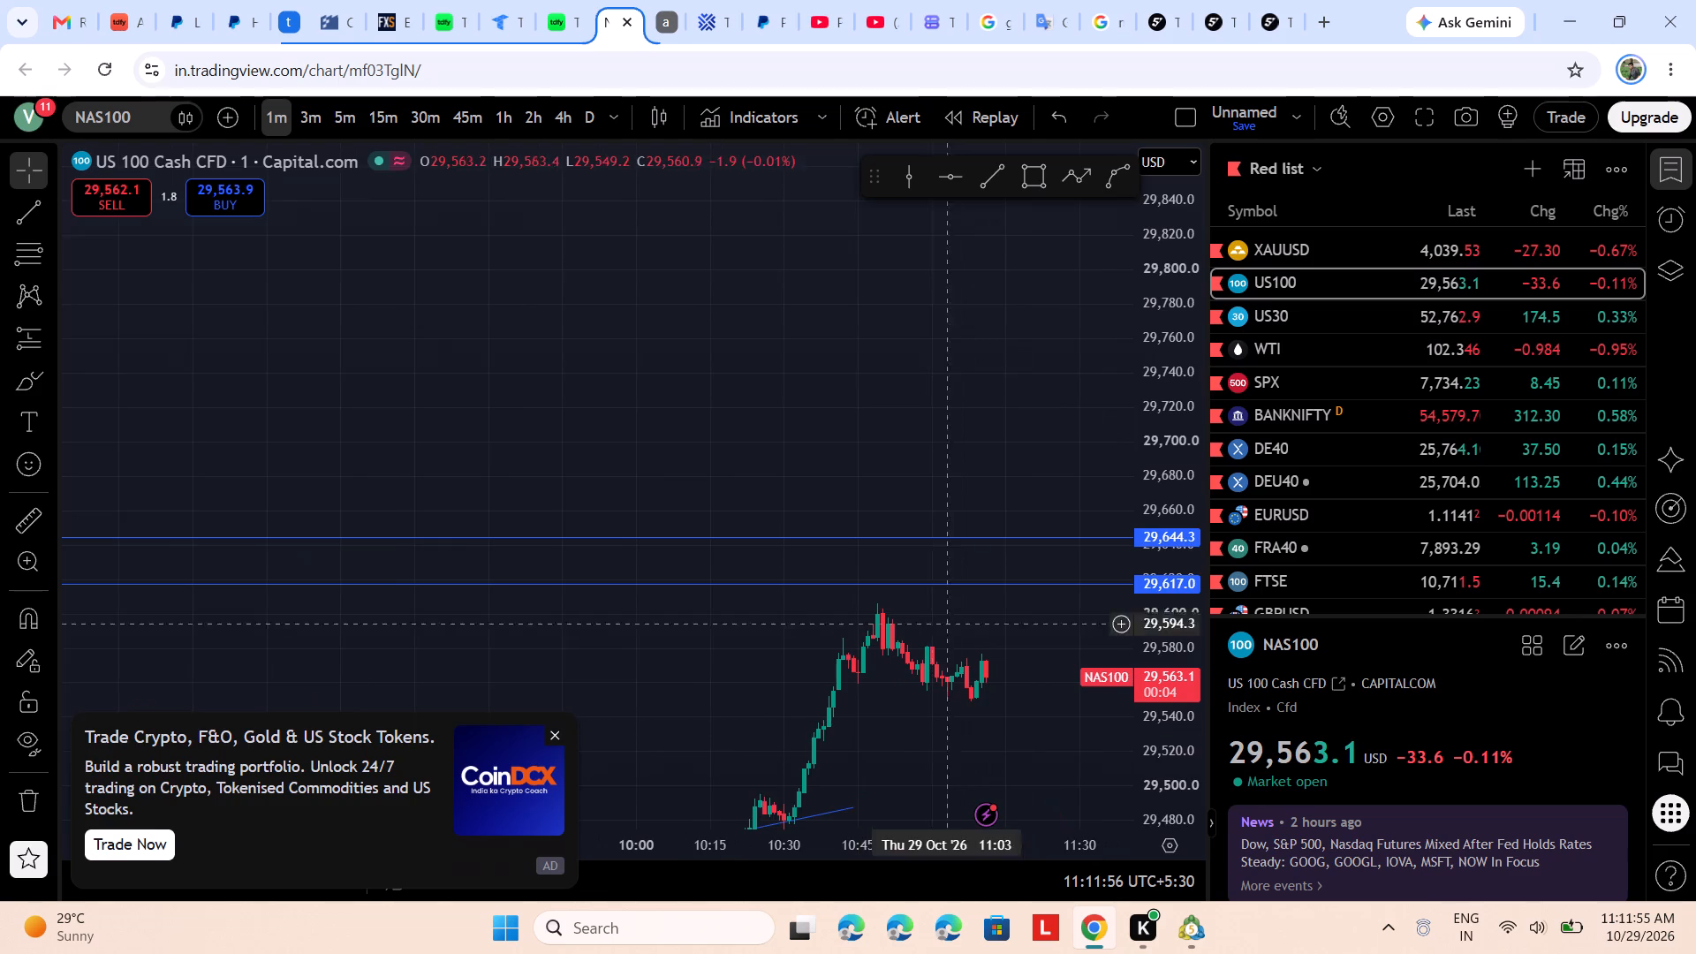
drag(976, 519, 992, 467)
drag(1020, 388, 1024, 379)
click(1024, 378)
drag(858, 755, 922, 497)
drag(951, 432, 989, 367)
click(989, 367)
scroll(883, 534, down, 3)
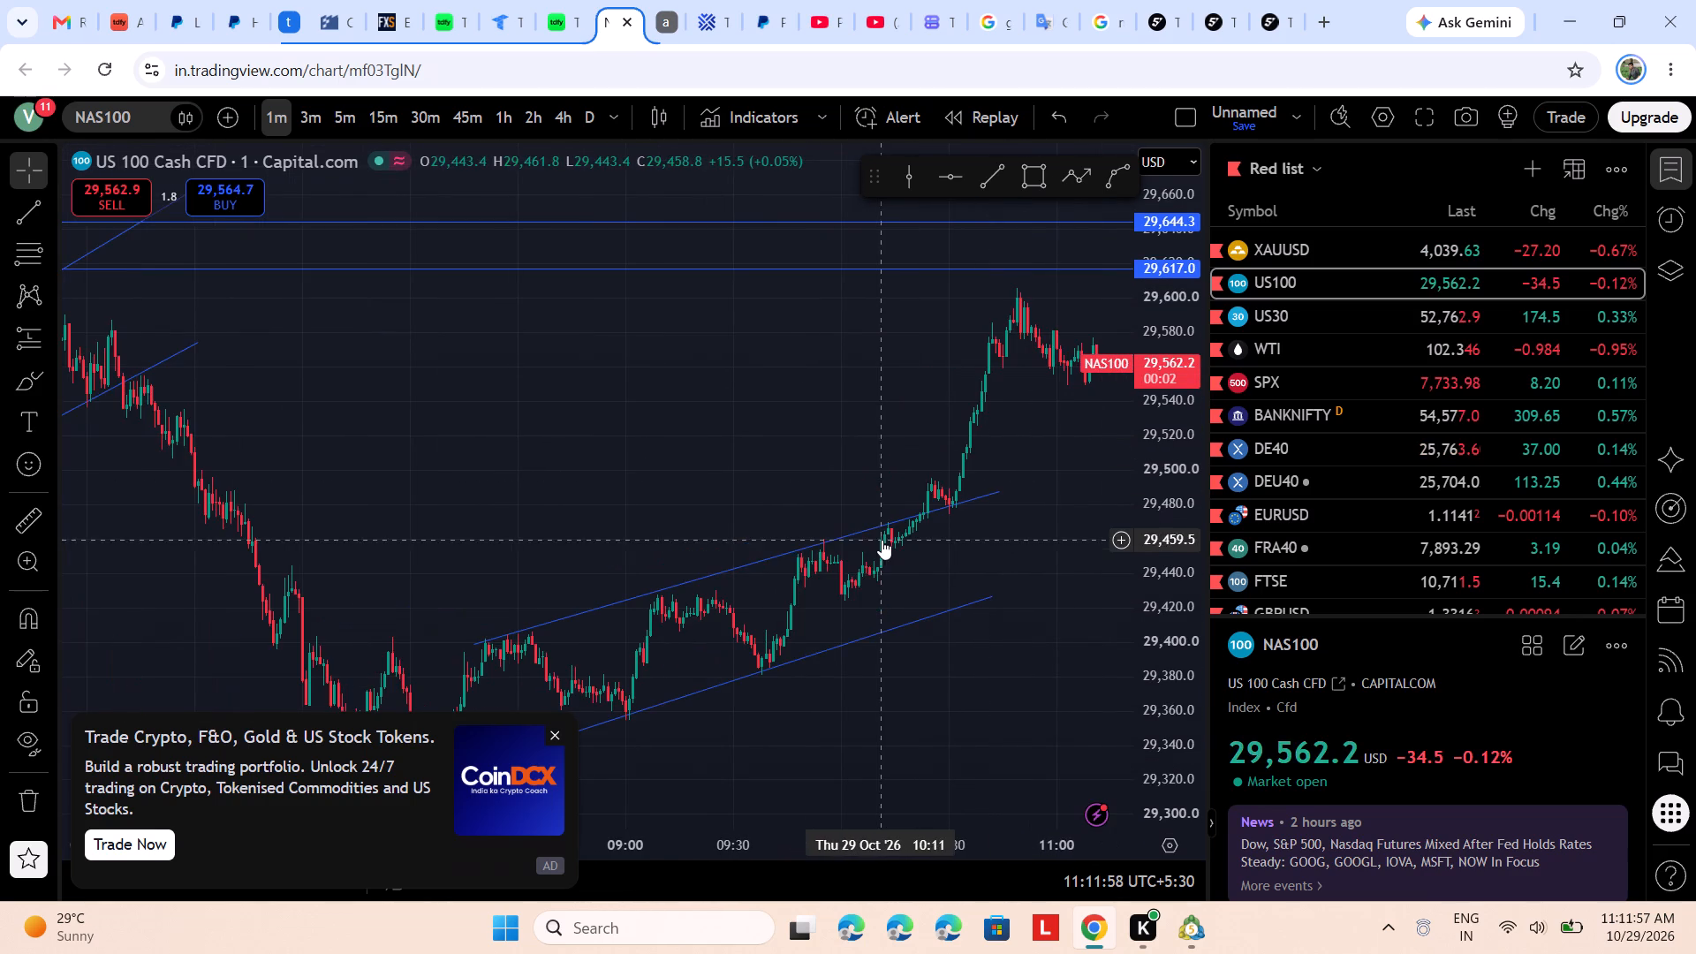
scroll(868, 580, up, 5)
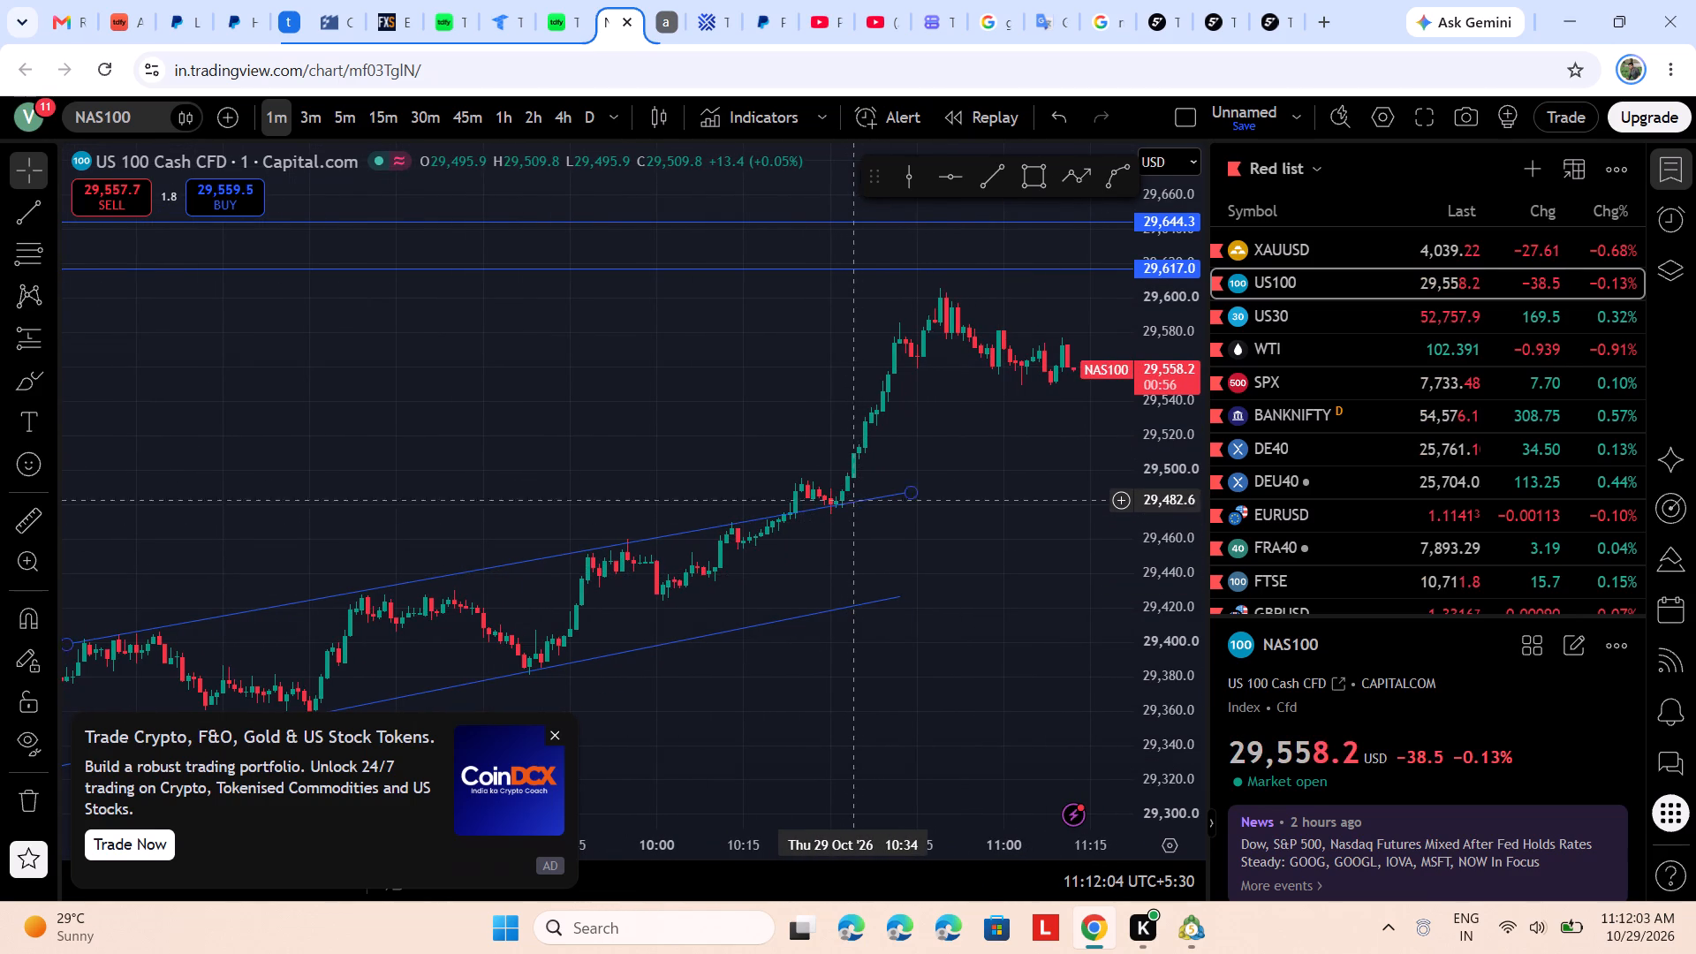
drag(981, 408, 929, 412)
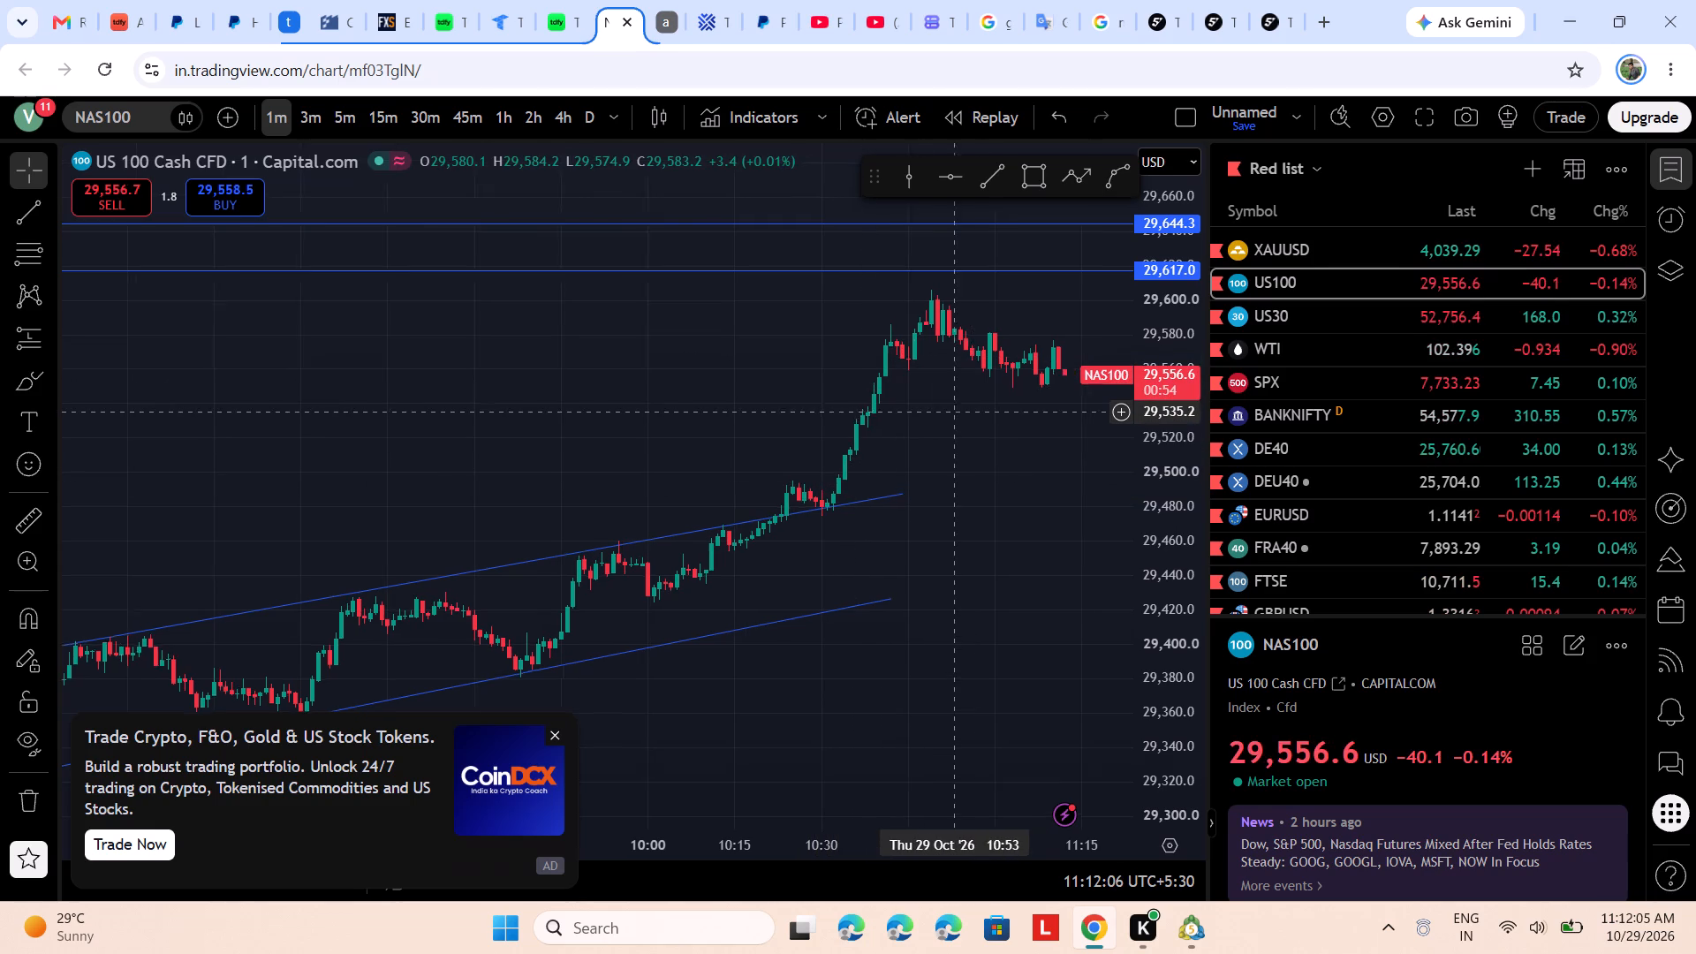
drag(929, 412, 854, 411)
scroll(856, 411, down, 6)
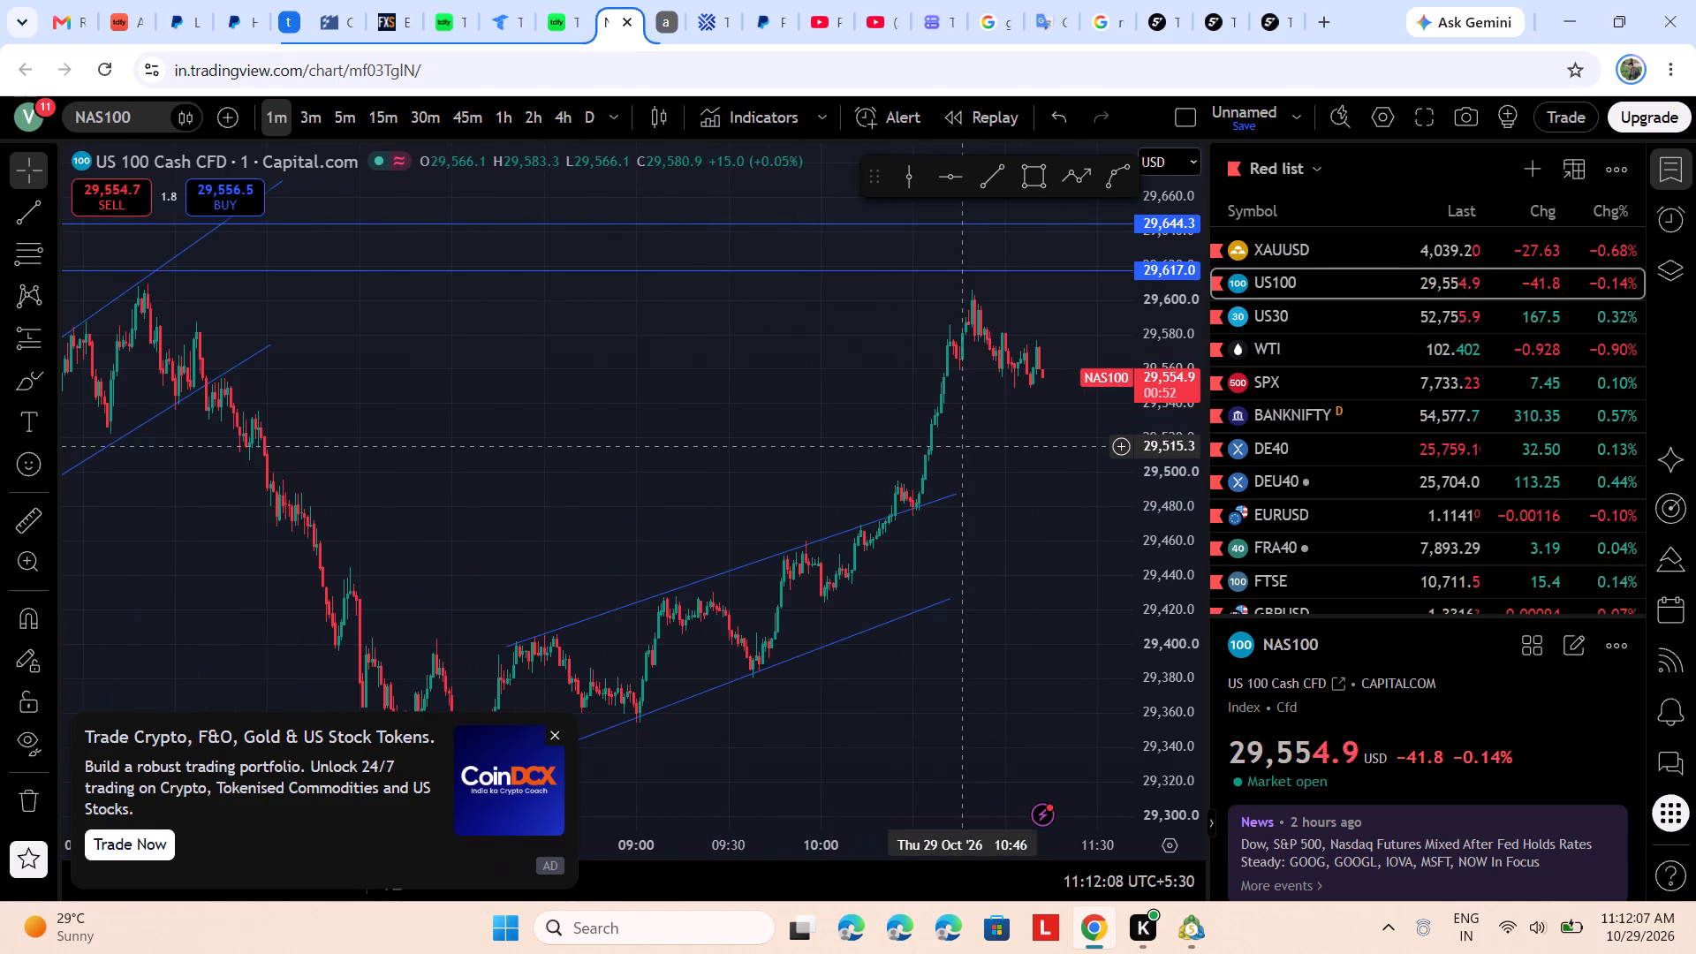
Set the US100 chart to the 15-minute timeframe.
scroll(860, 434, up, 3)
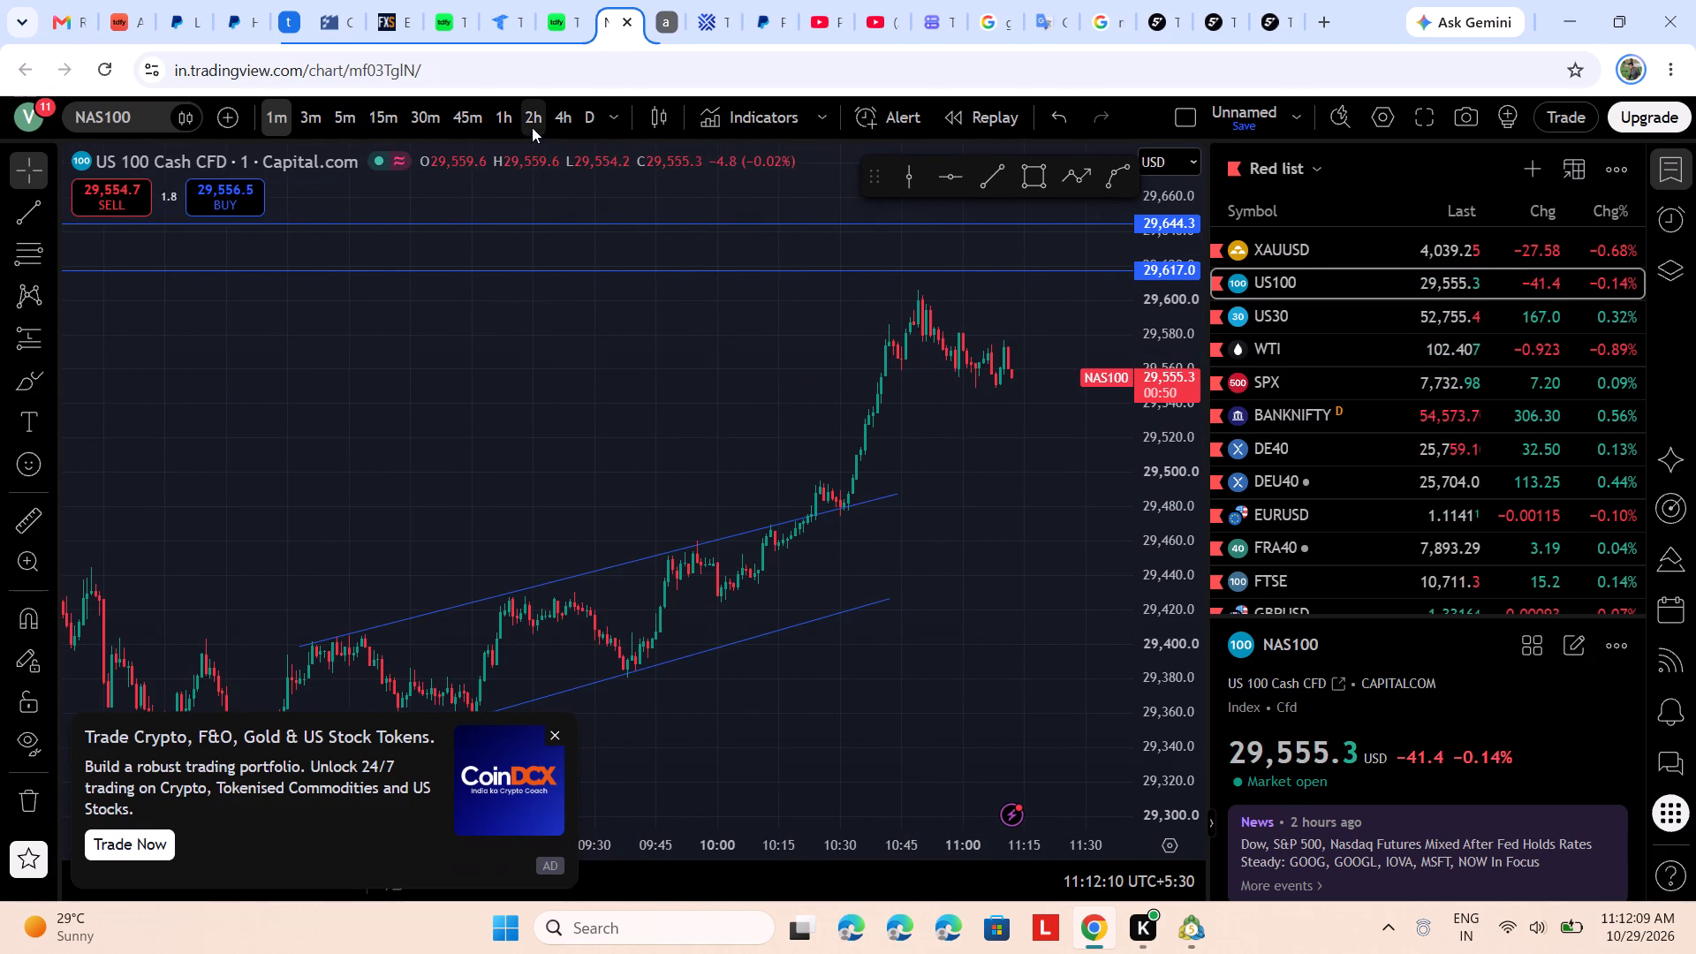
click(532, 127)
click(431, 129)
click(387, 119)
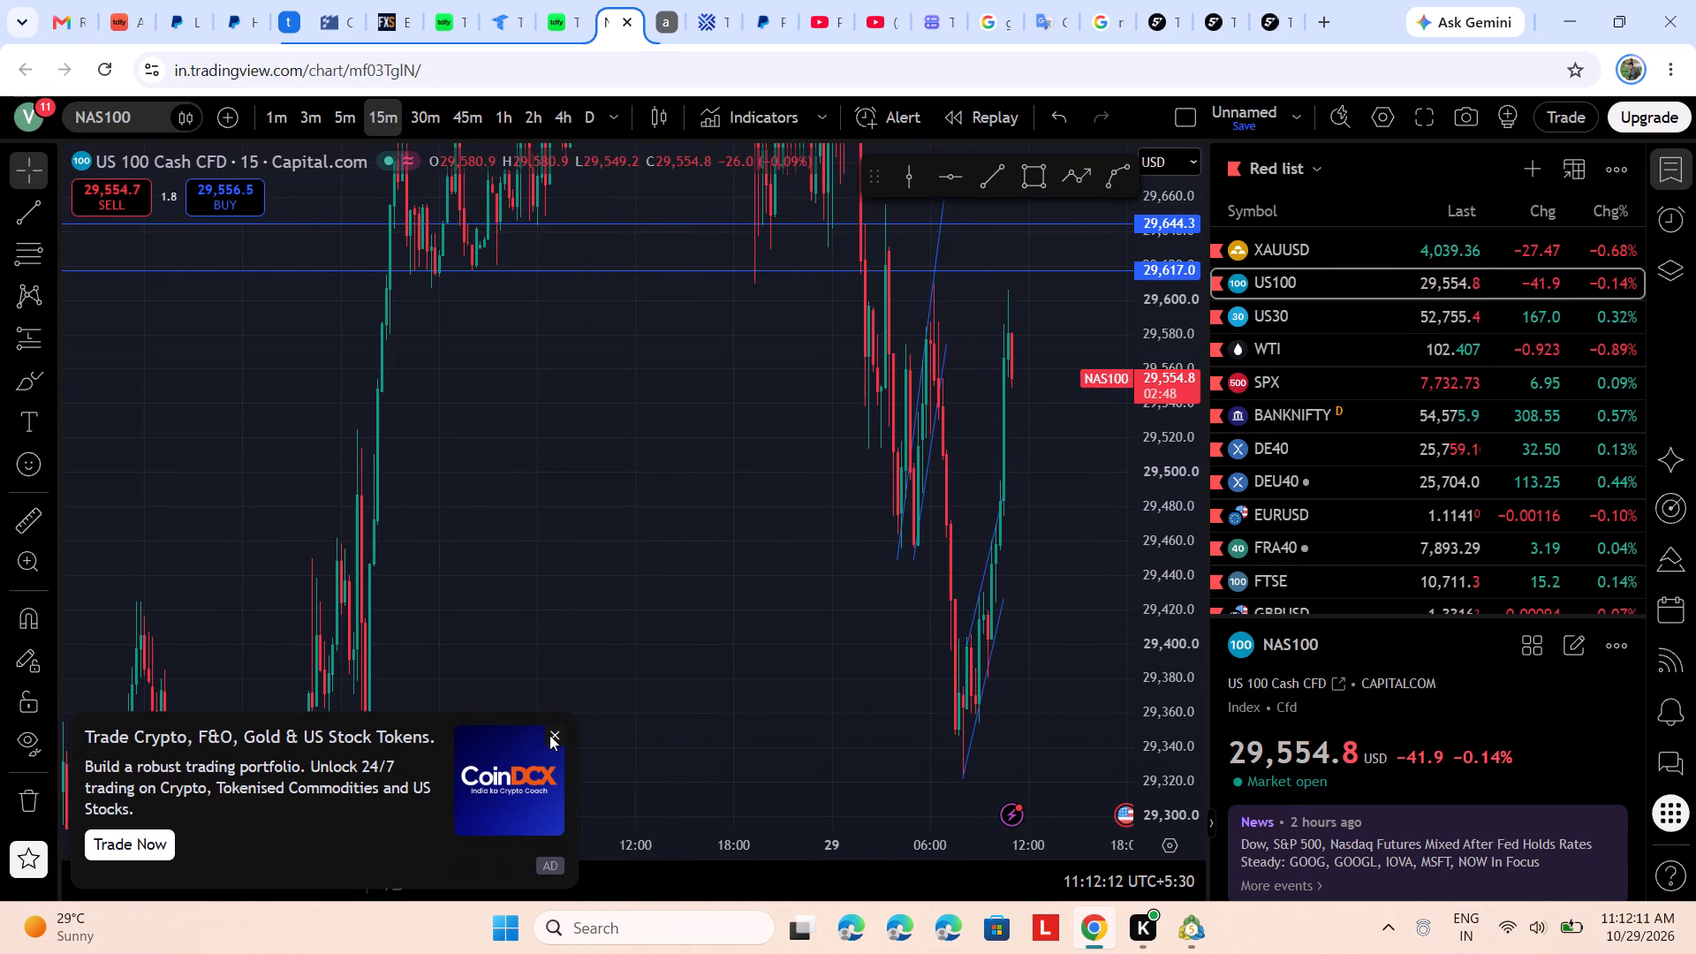
Close the CoinDCX advertisement covering the lower part of the chart.
click(549, 735)
Examine the US100 15-minute drop and rebound against the two rising channels and the 29,617.0 and 29,644.3 levels.
click(693, 784)
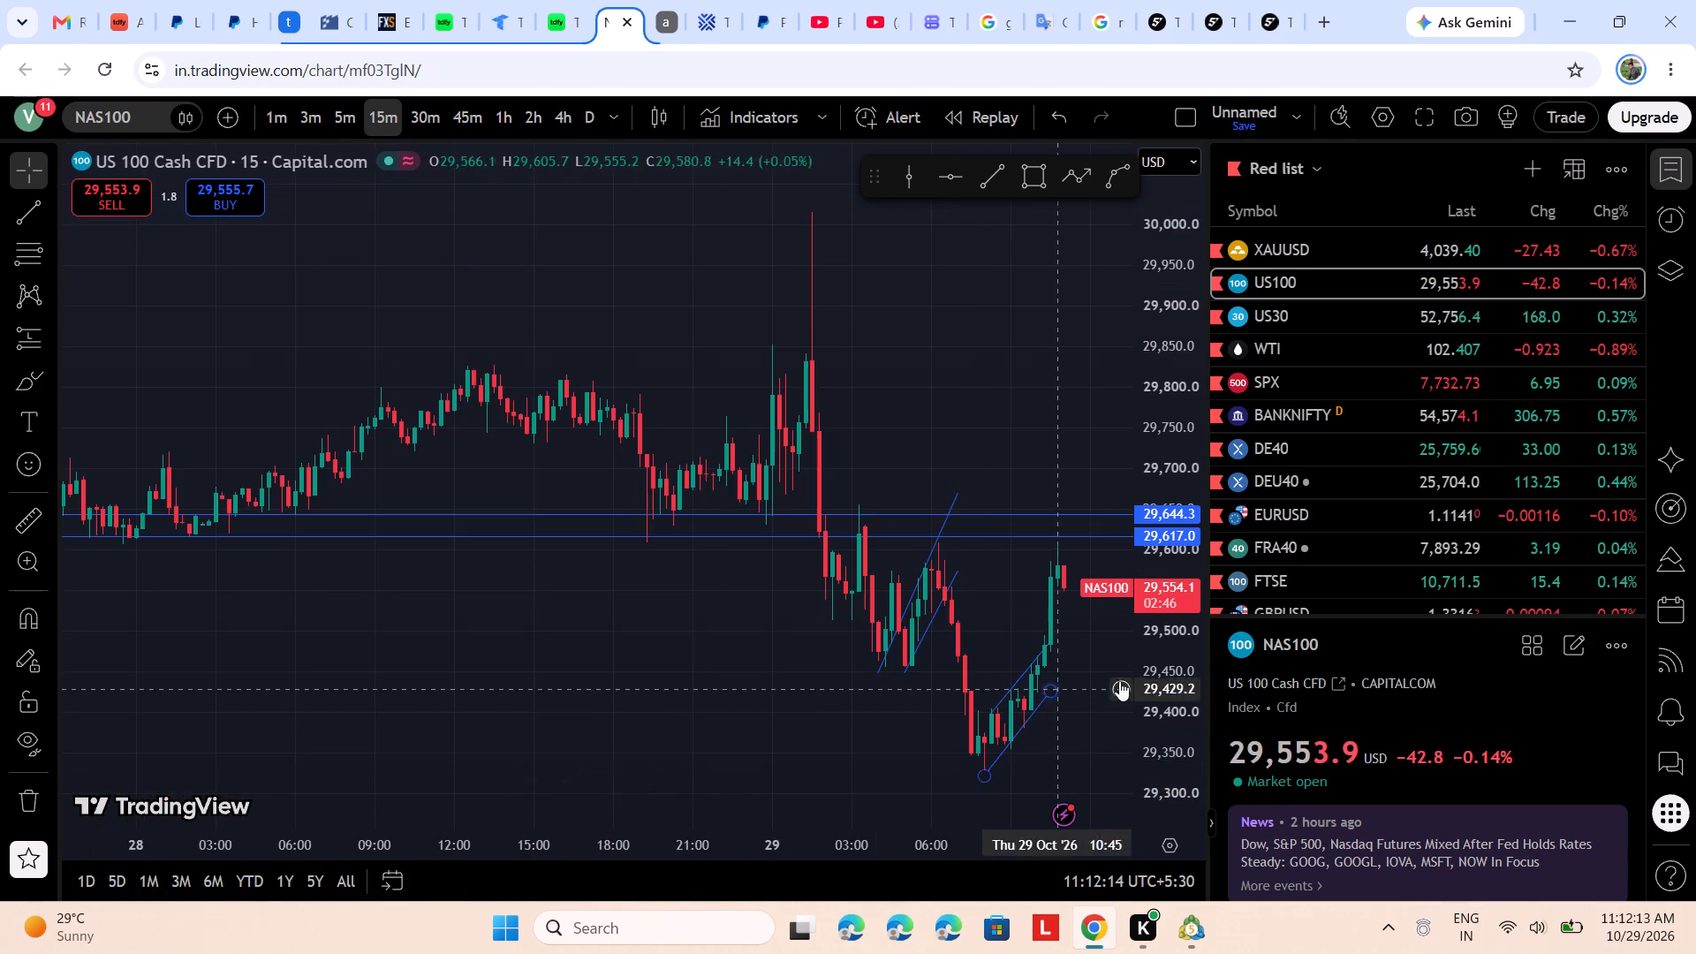
drag(1165, 630, 1155, 741)
scroll(950, 724, up, 3)
drag(958, 708, 953, 648)
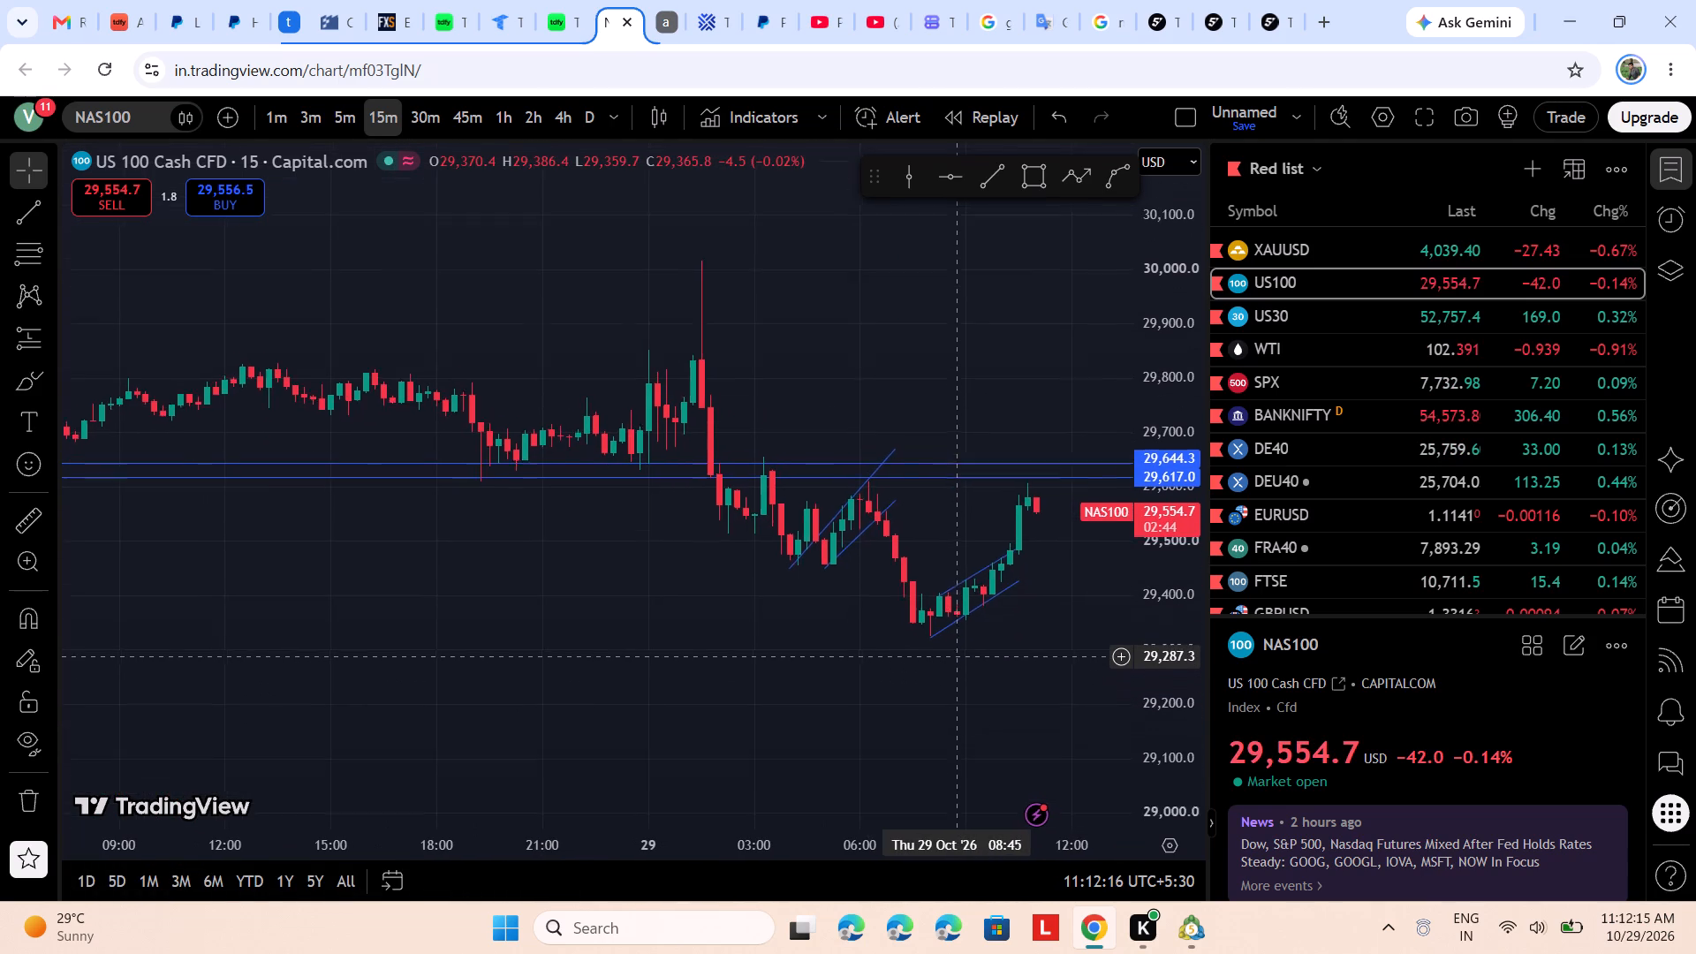
drag(953, 648, 953, 617)
click(953, 617)
scroll(952, 617, down, 1)
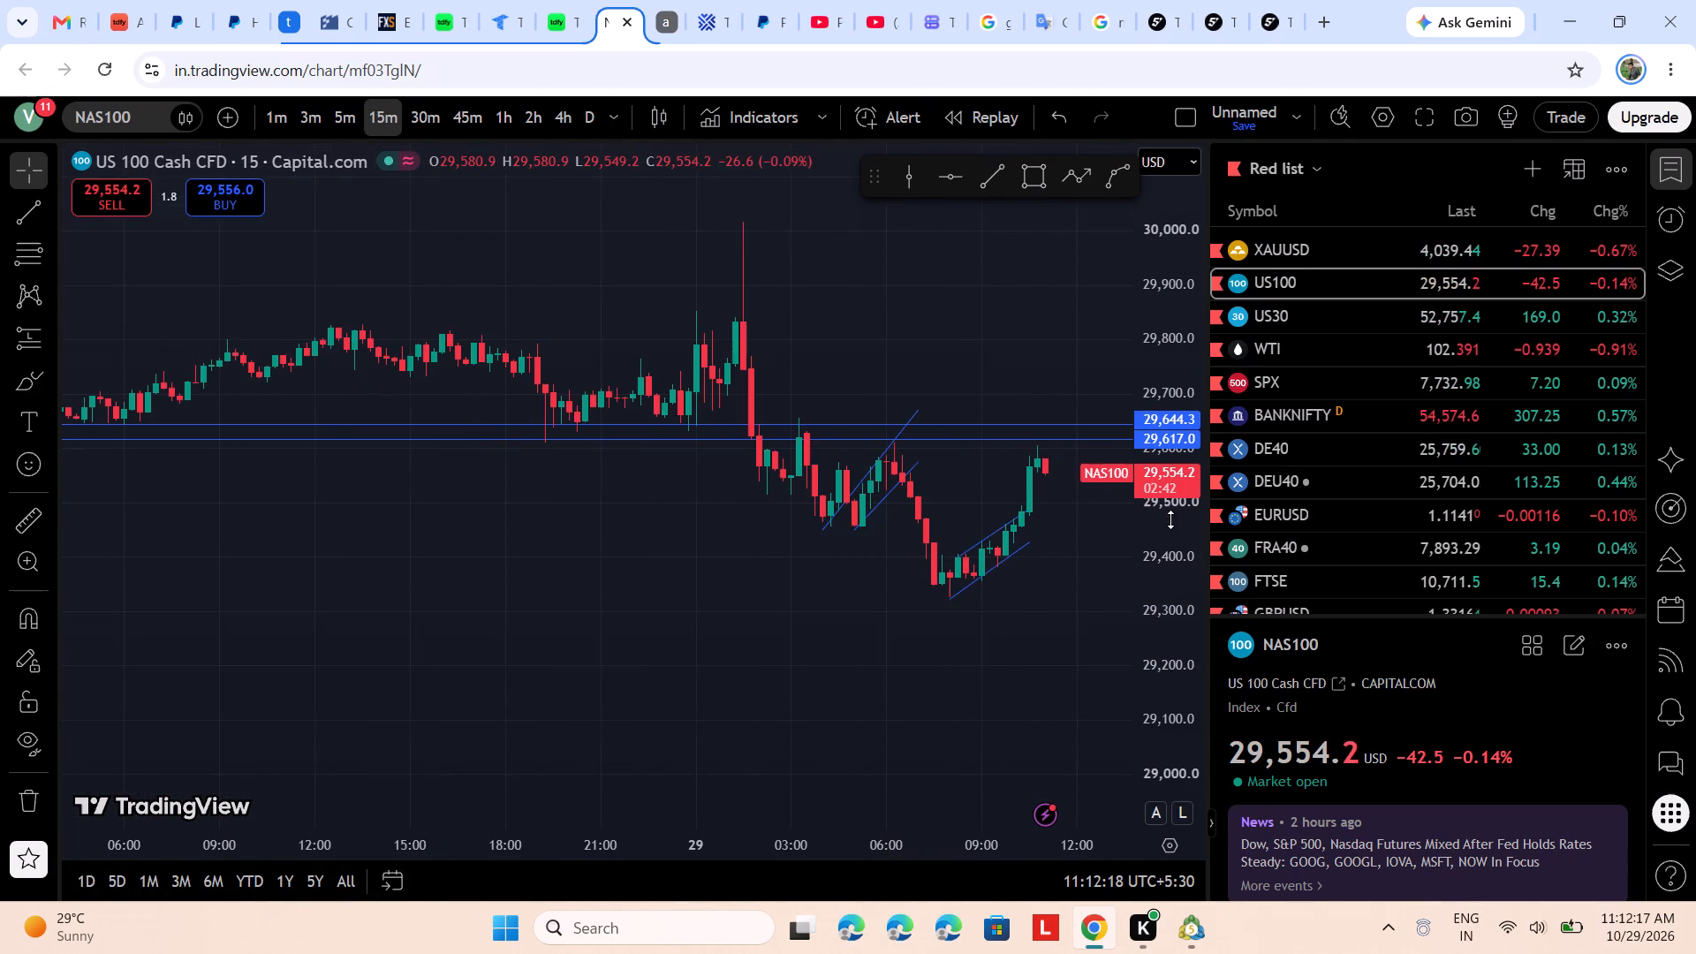
drag(1173, 519, 1160, 613)
scroll(1016, 610, down, 2)
scroll(1018, 610, up, 3)
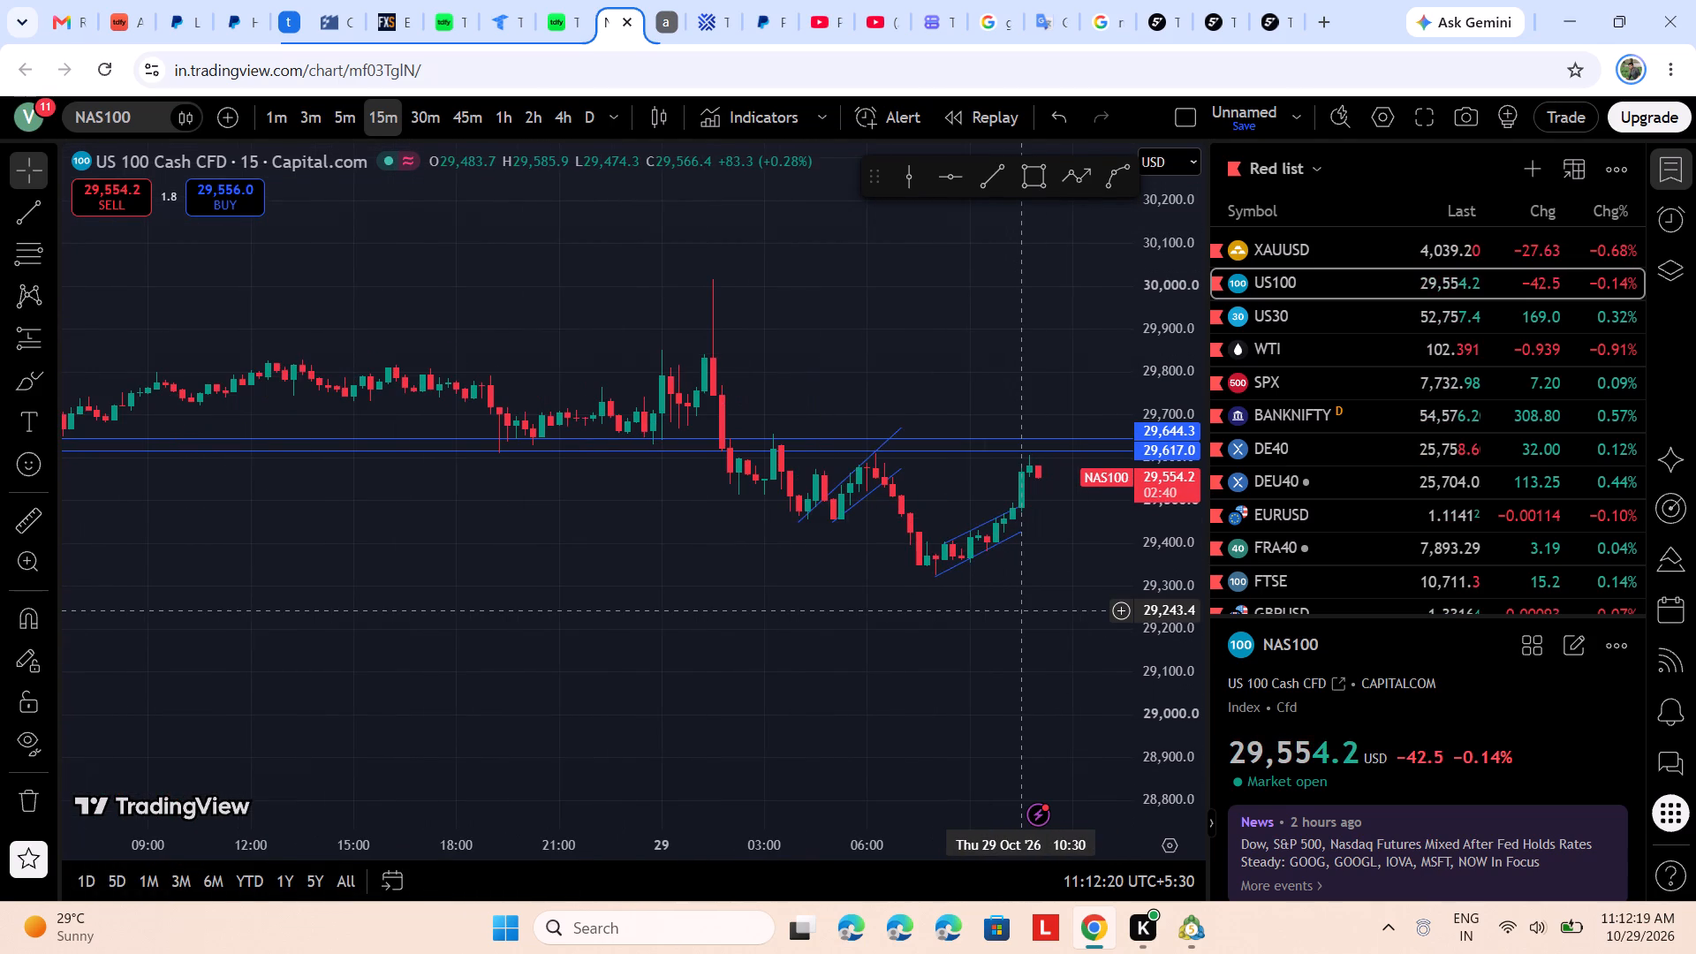
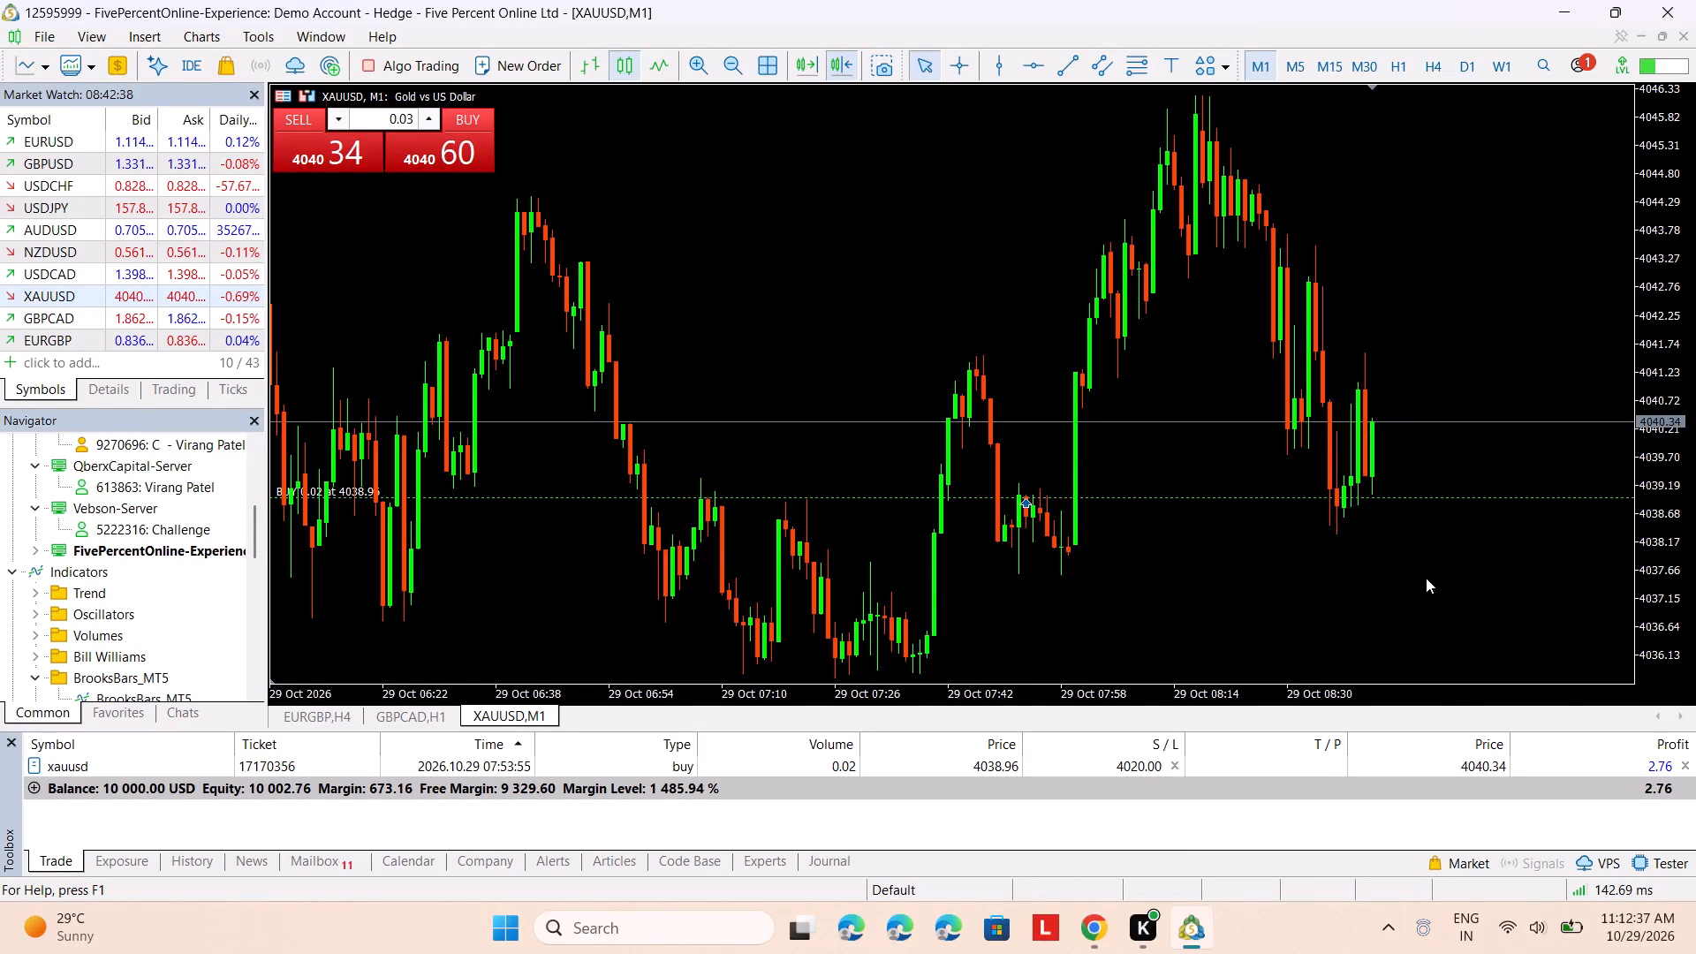
Expand the FivePercentOnline-Experience server's accounts in the Navigator and select the account under QberxCapital-Server.
scroll(1426, 578, down, 4)
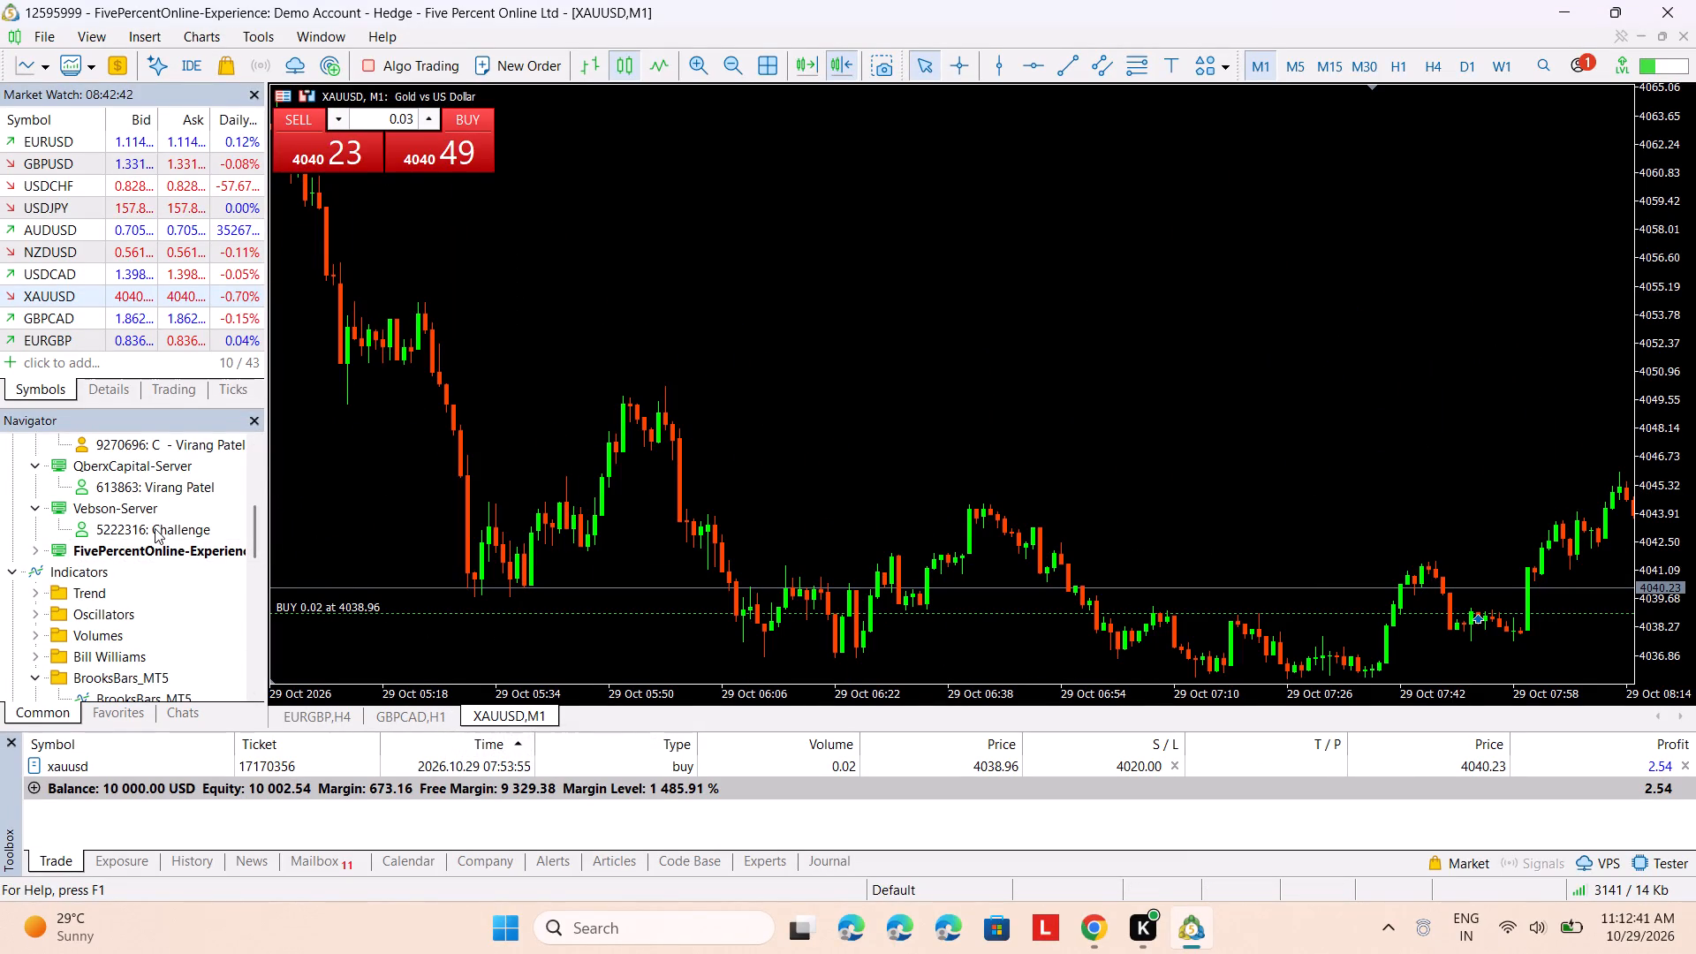
click(33, 549)
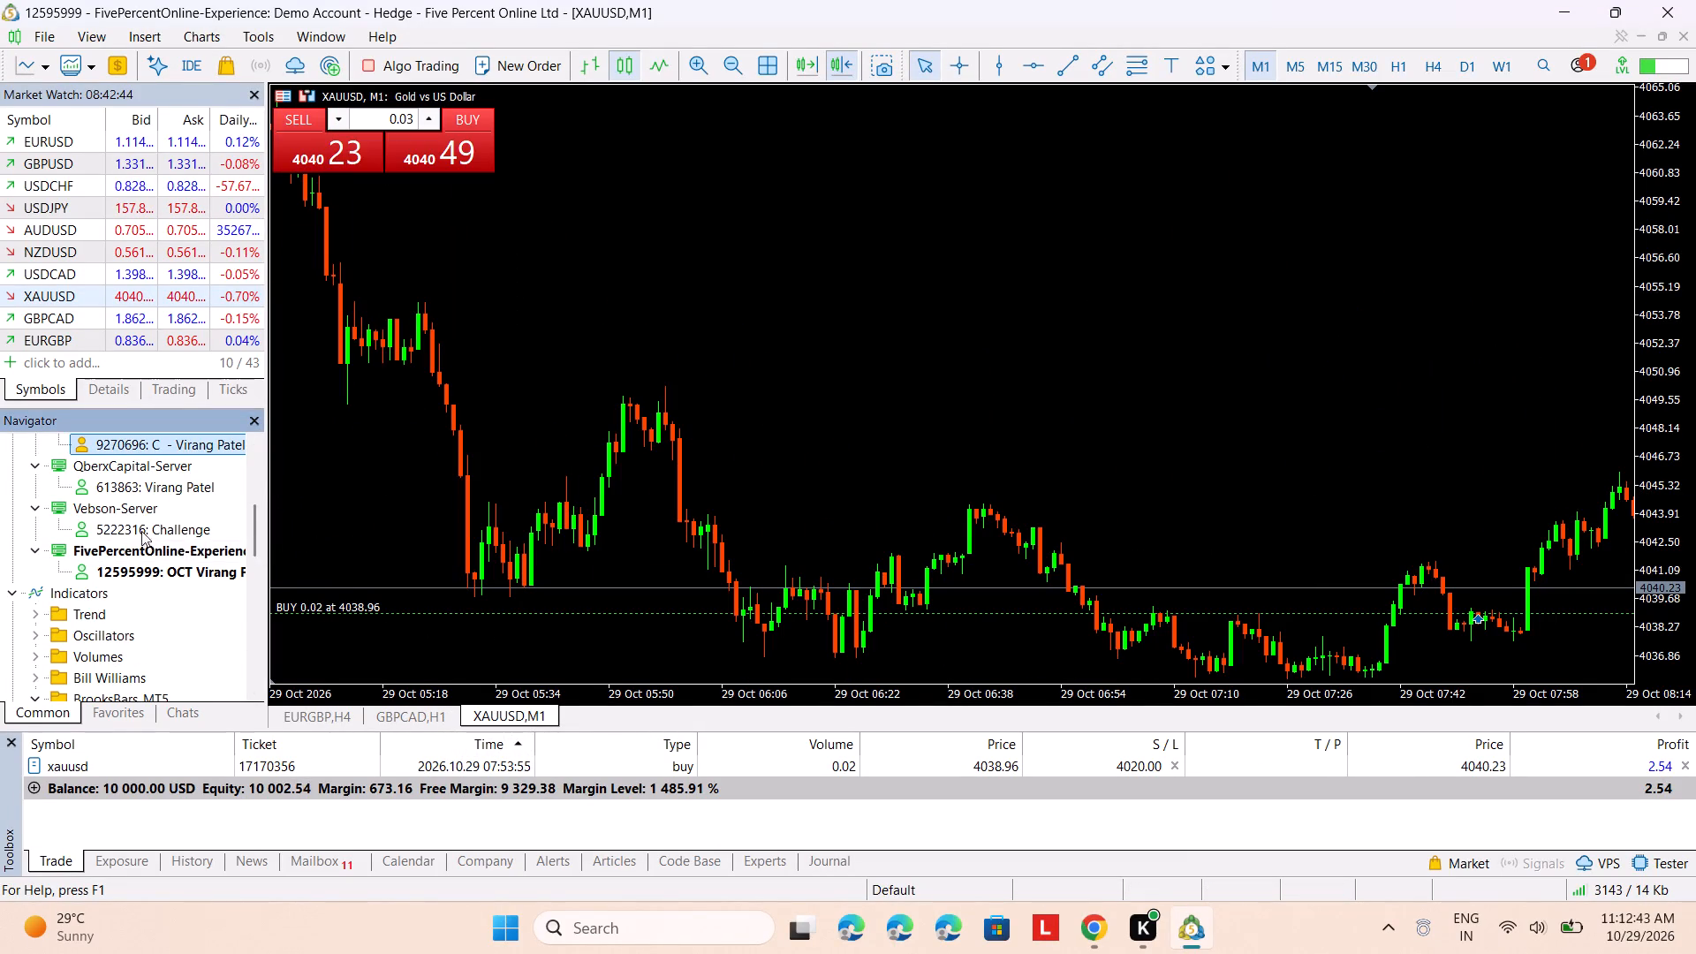
click(161, 487)
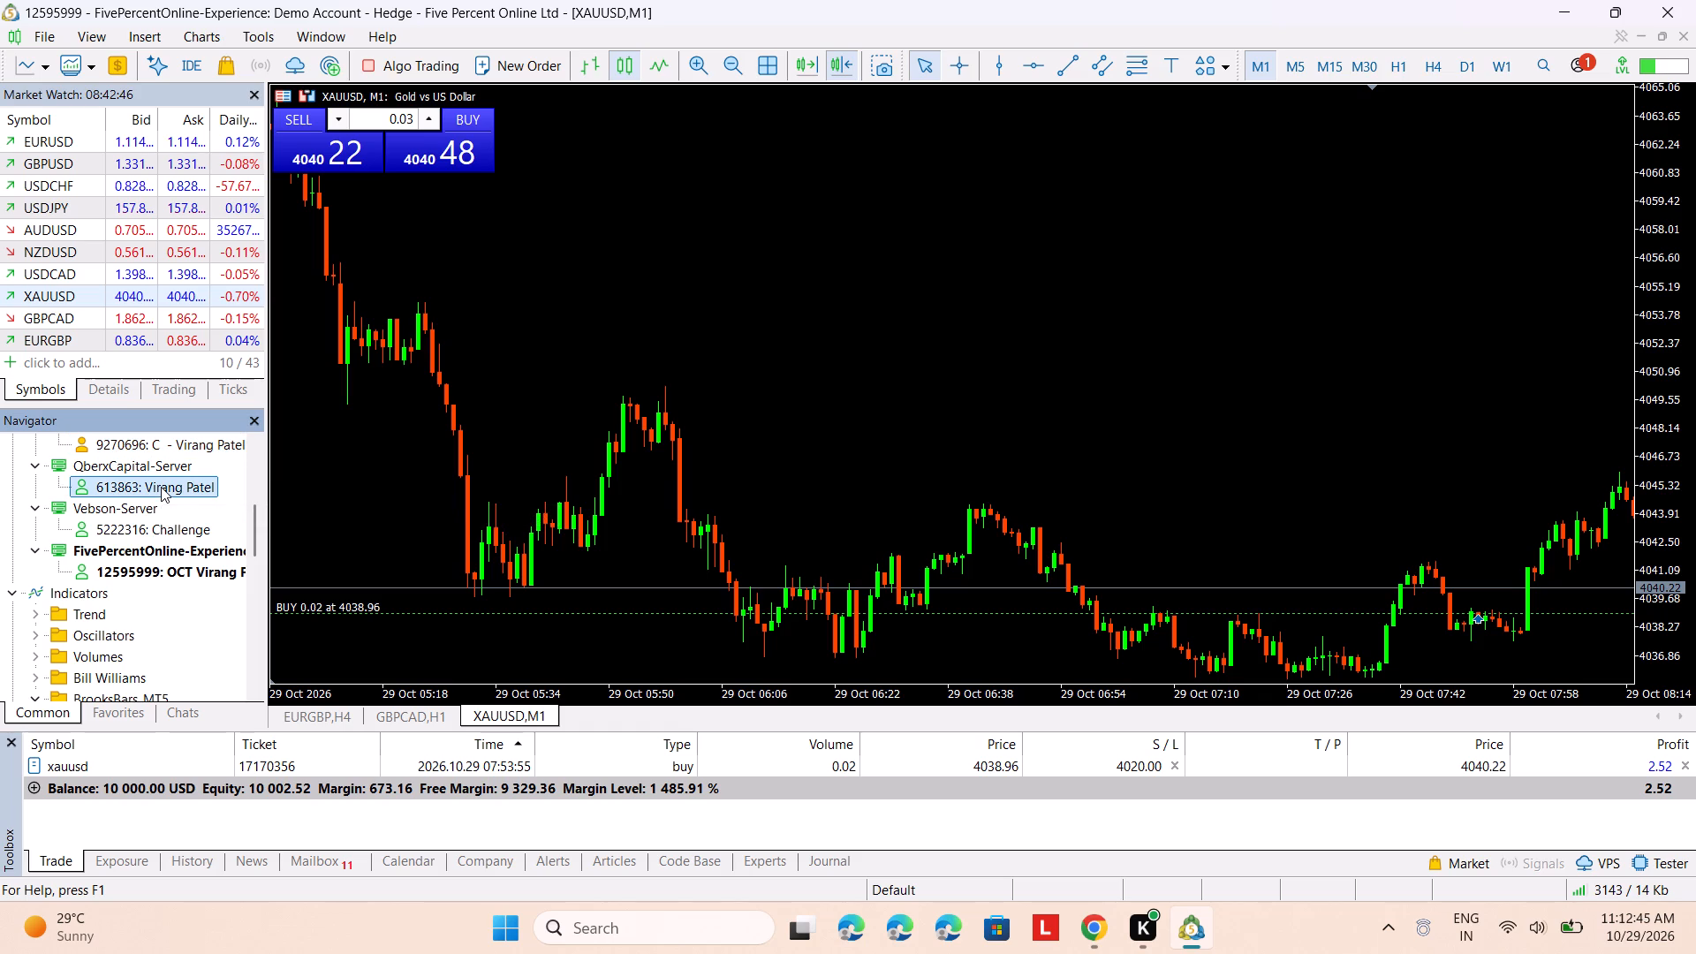
scroll(172, 497, up, 1)
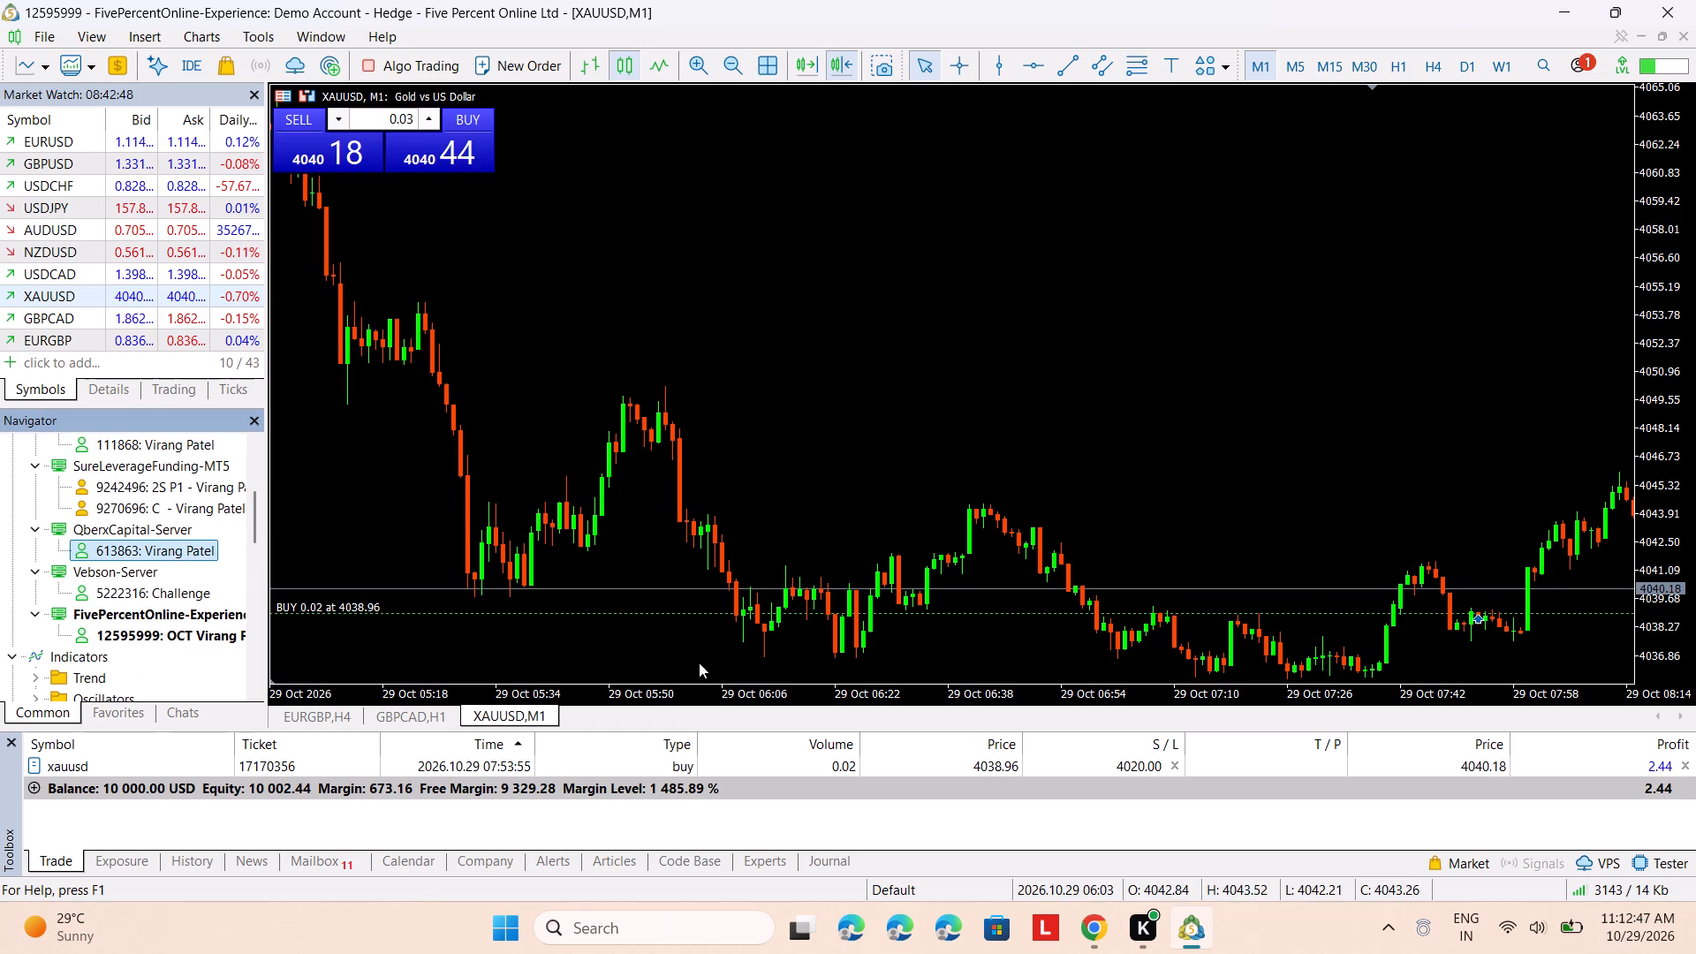
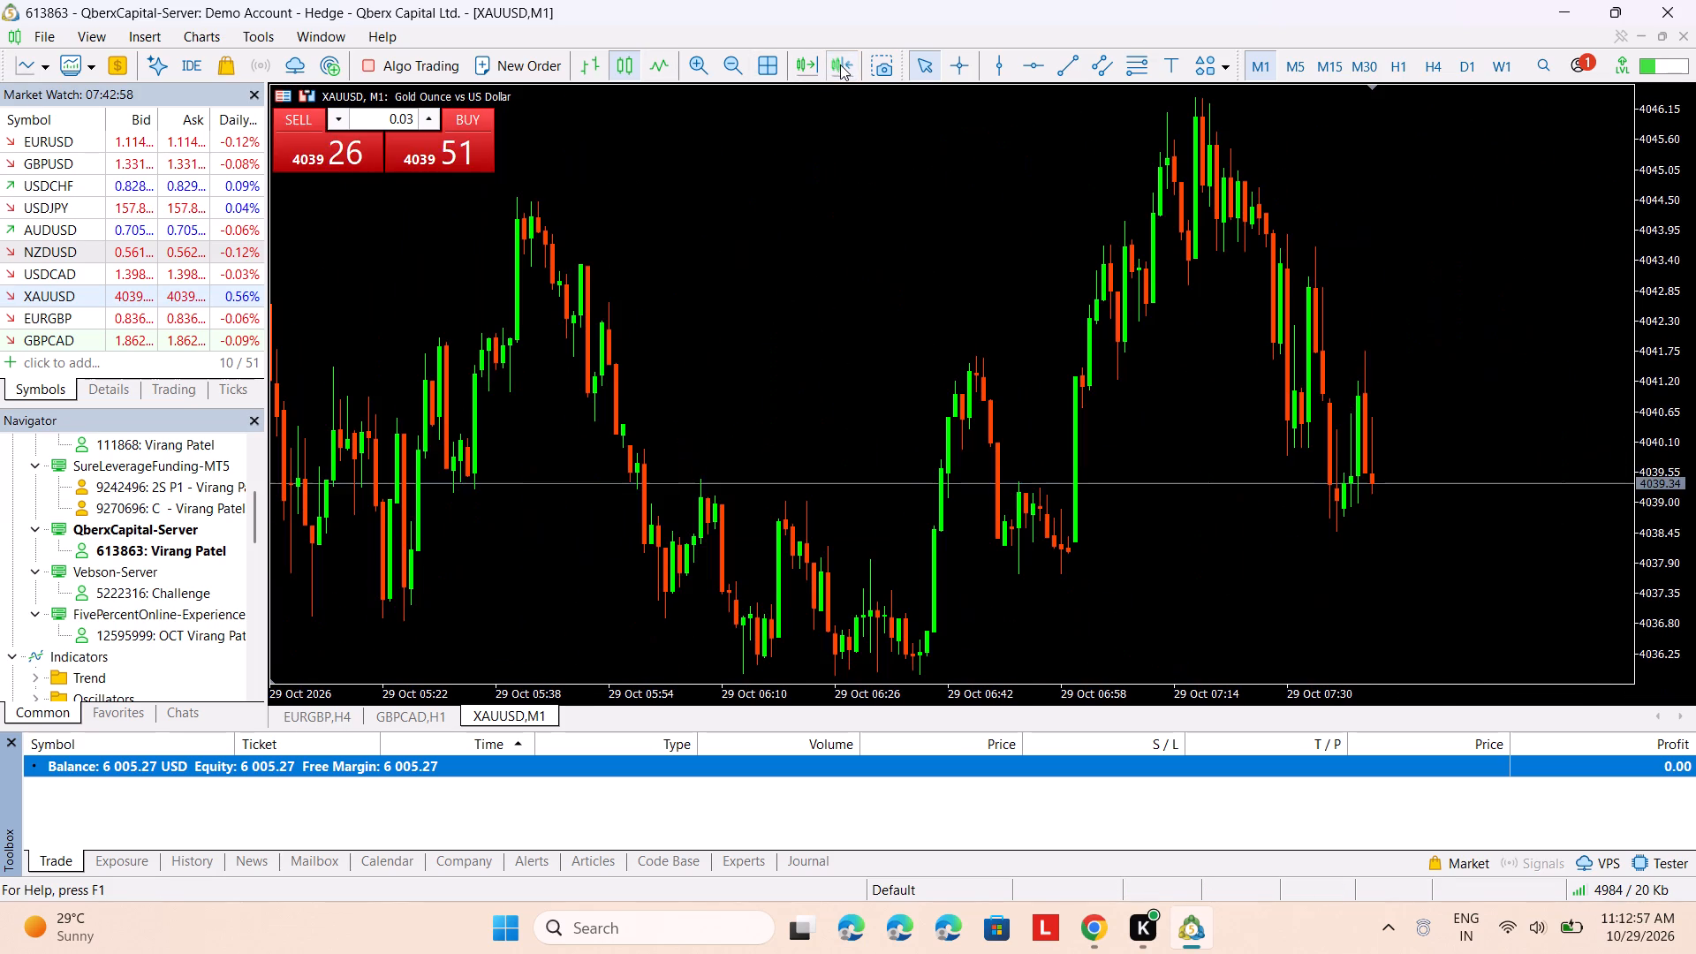
Set the XAUUSD one-click trade volume to 0.01 lots and open a sell position at market.
drag(1660, 336, 1648, 415)
drag(1647, 421, 1641, 433)
click(1641, 433)
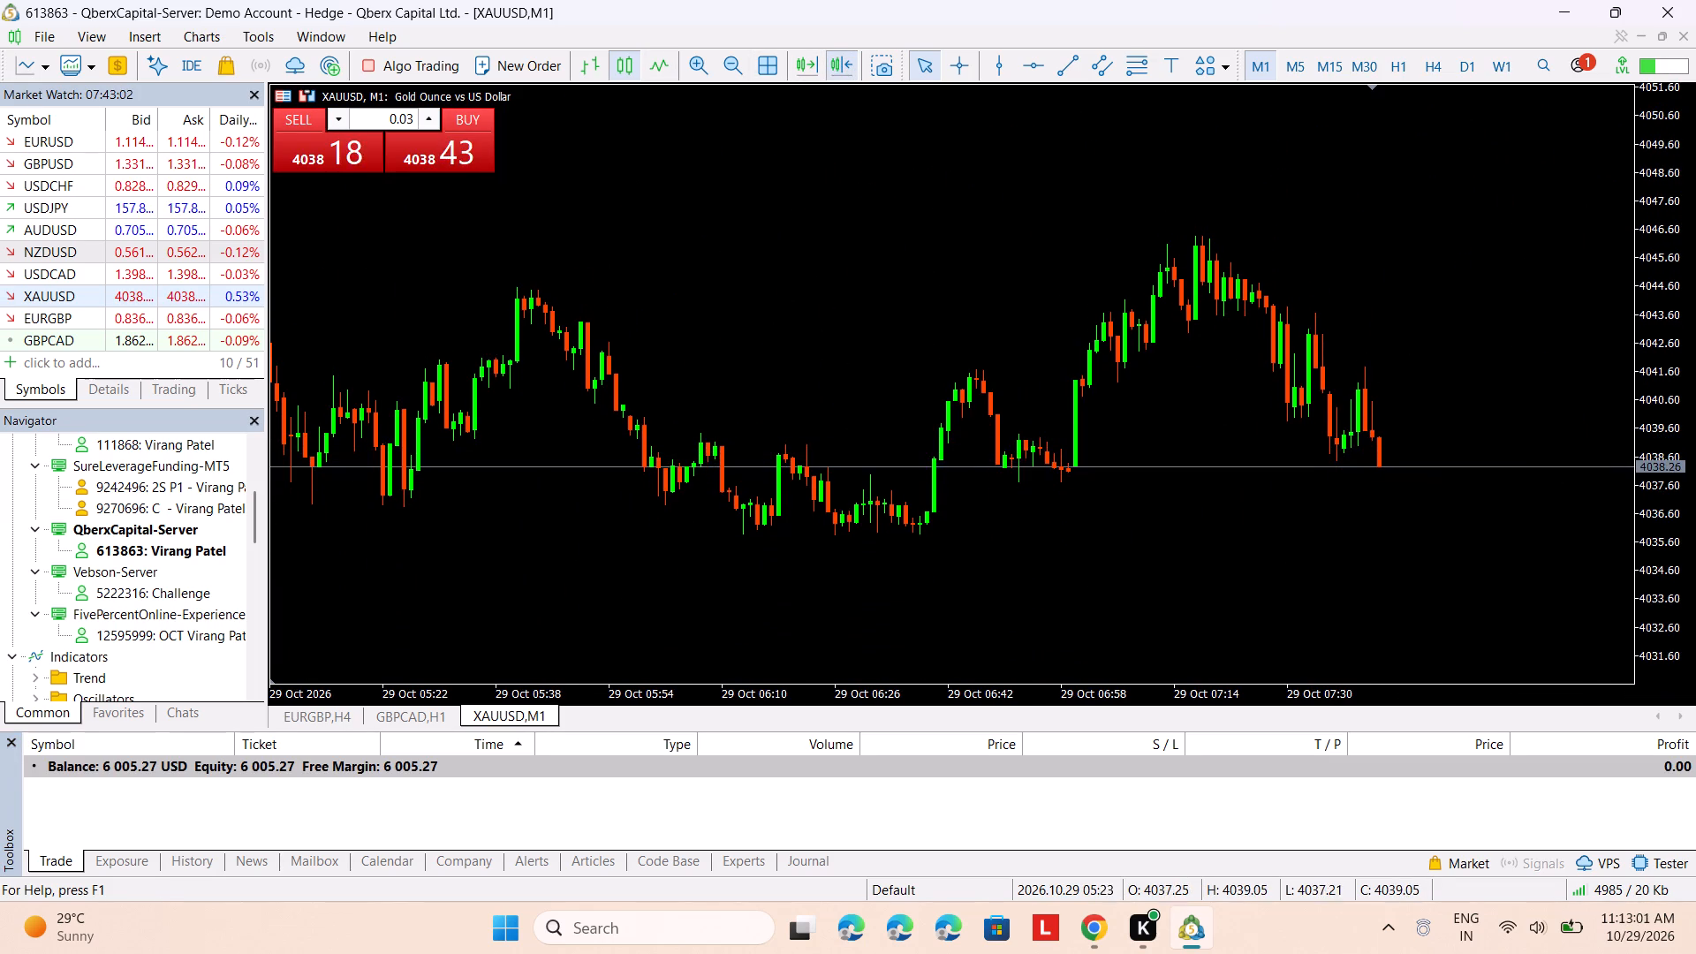
click(409, 116)
key(BackSpace)
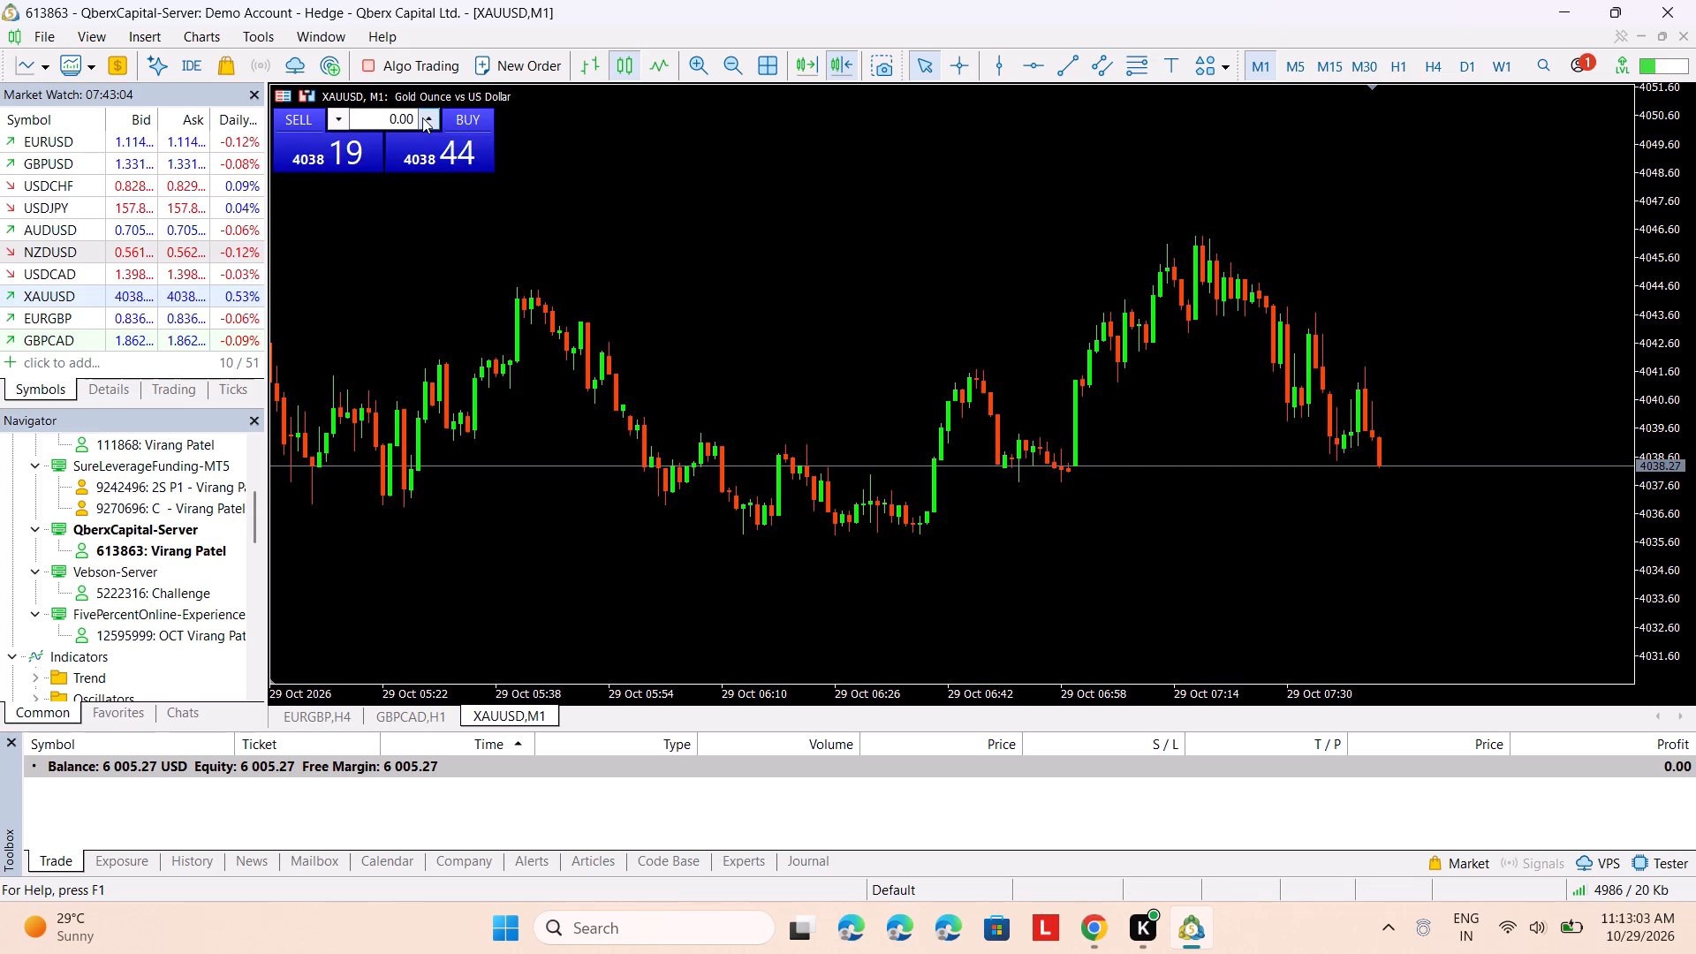
text(0.01)
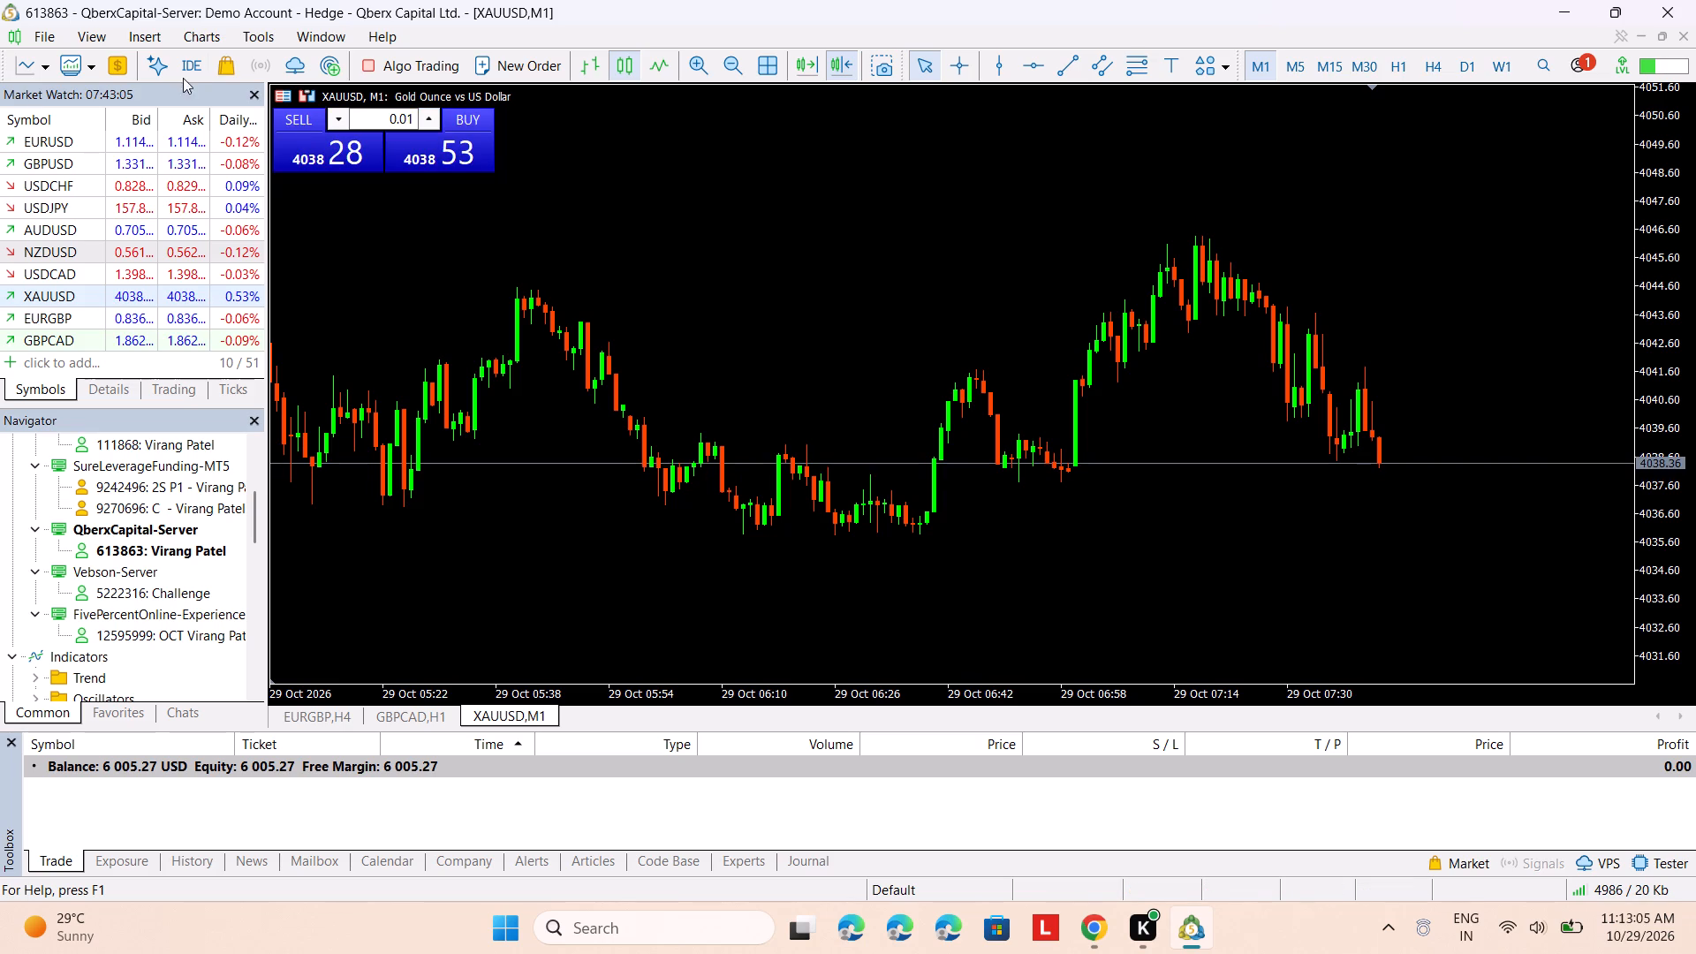
click(294, 121)
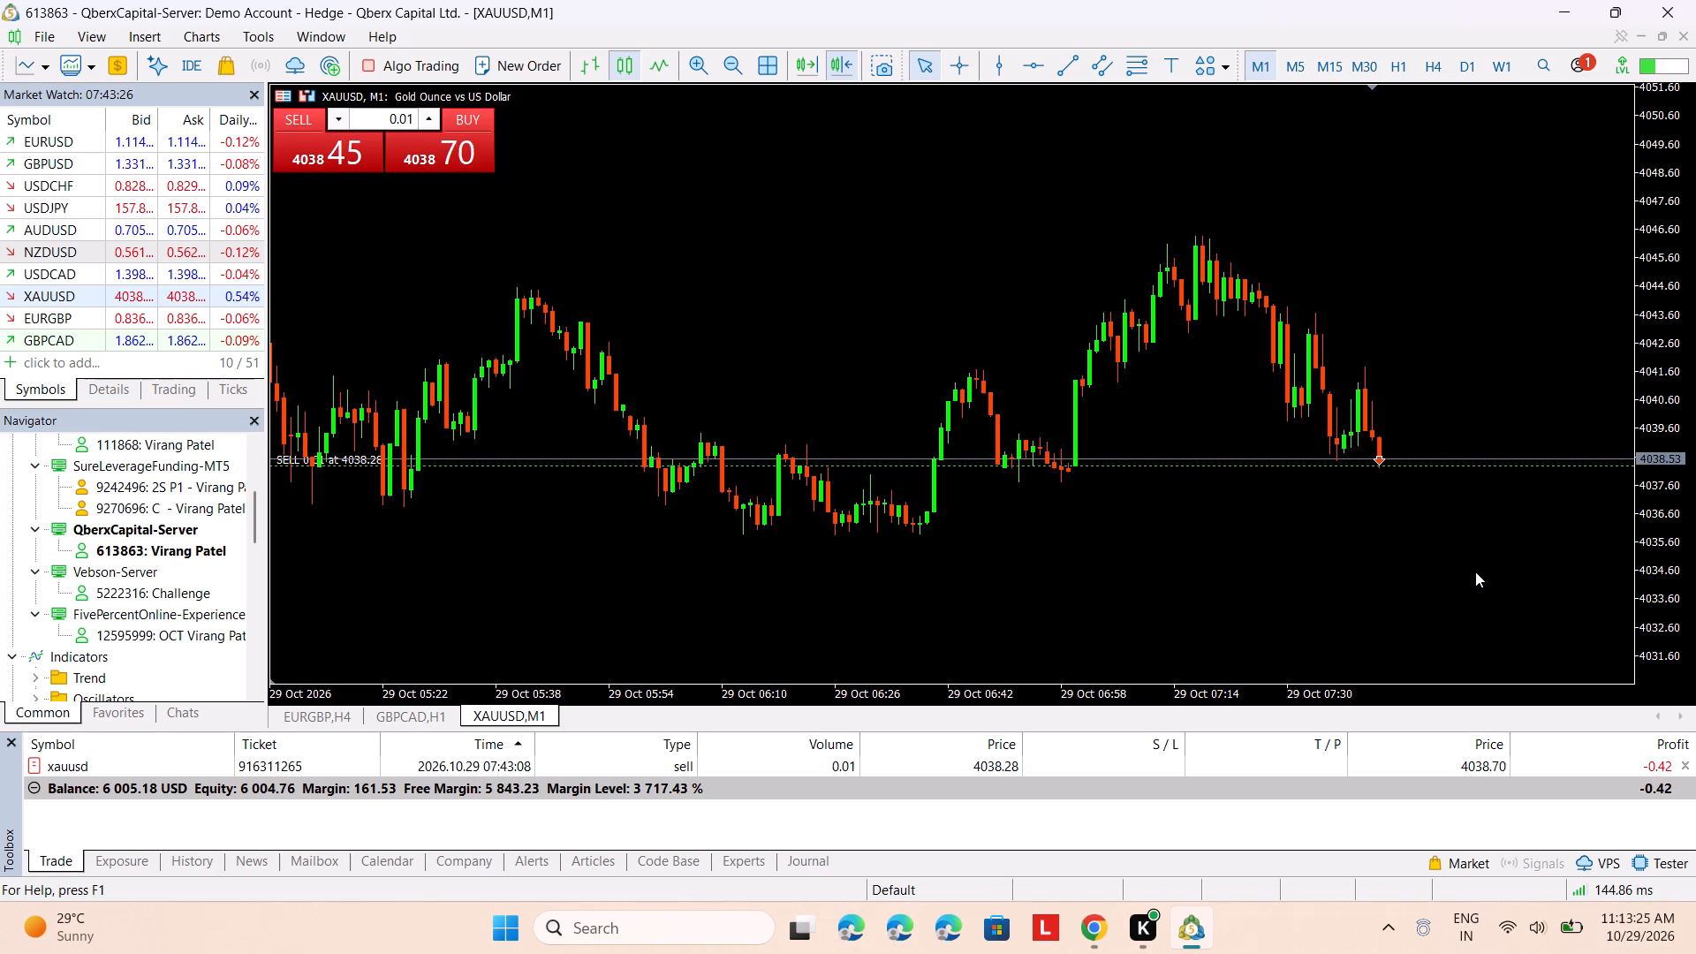
Modify the XAUUSD sell position with a stop loss of 4042 and a take profit of 4036.
click(1474, 363)
click(1408, 365)
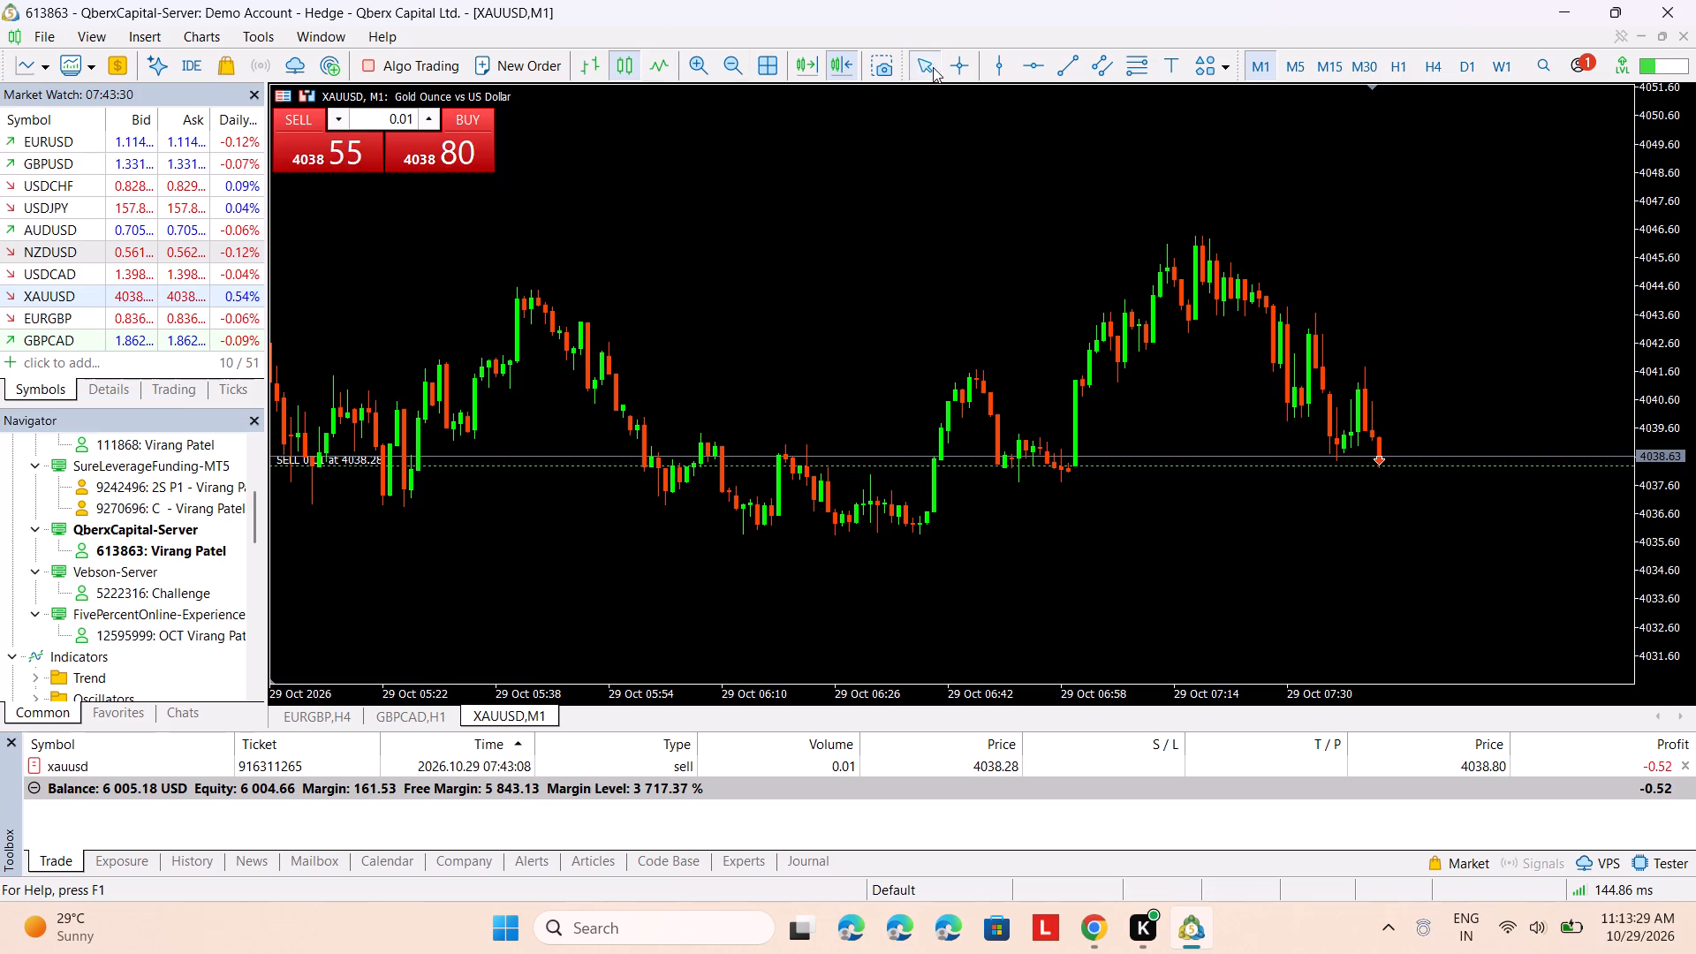
click(957, 67)
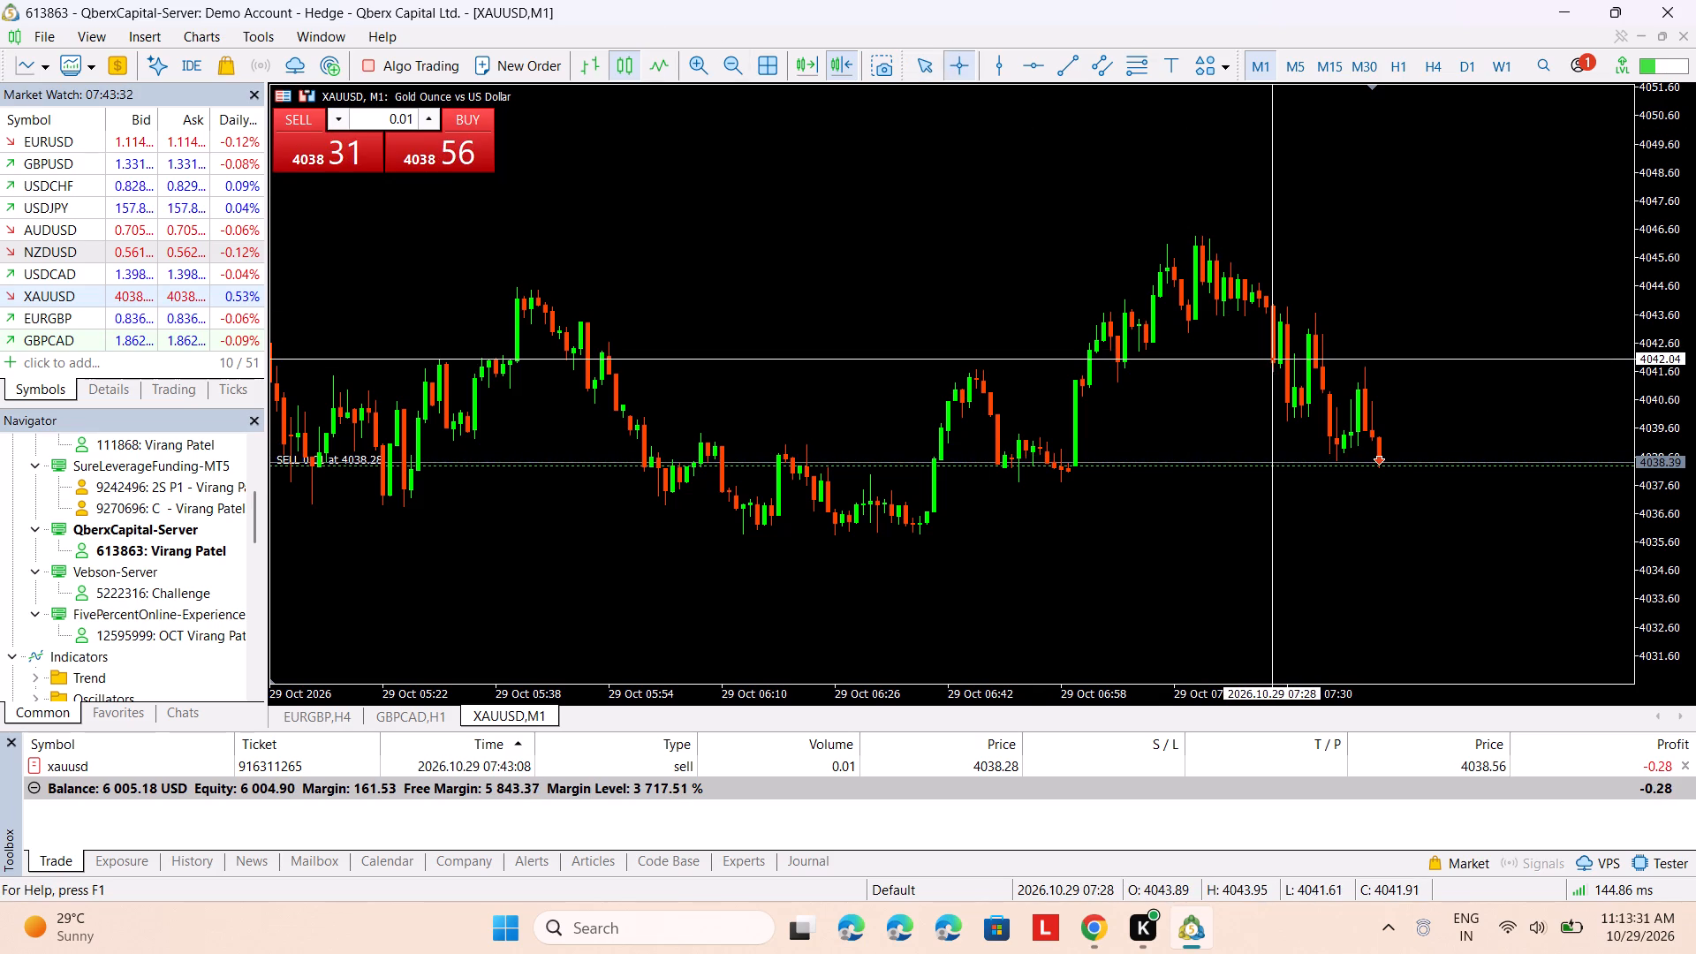
click(1272, 359)
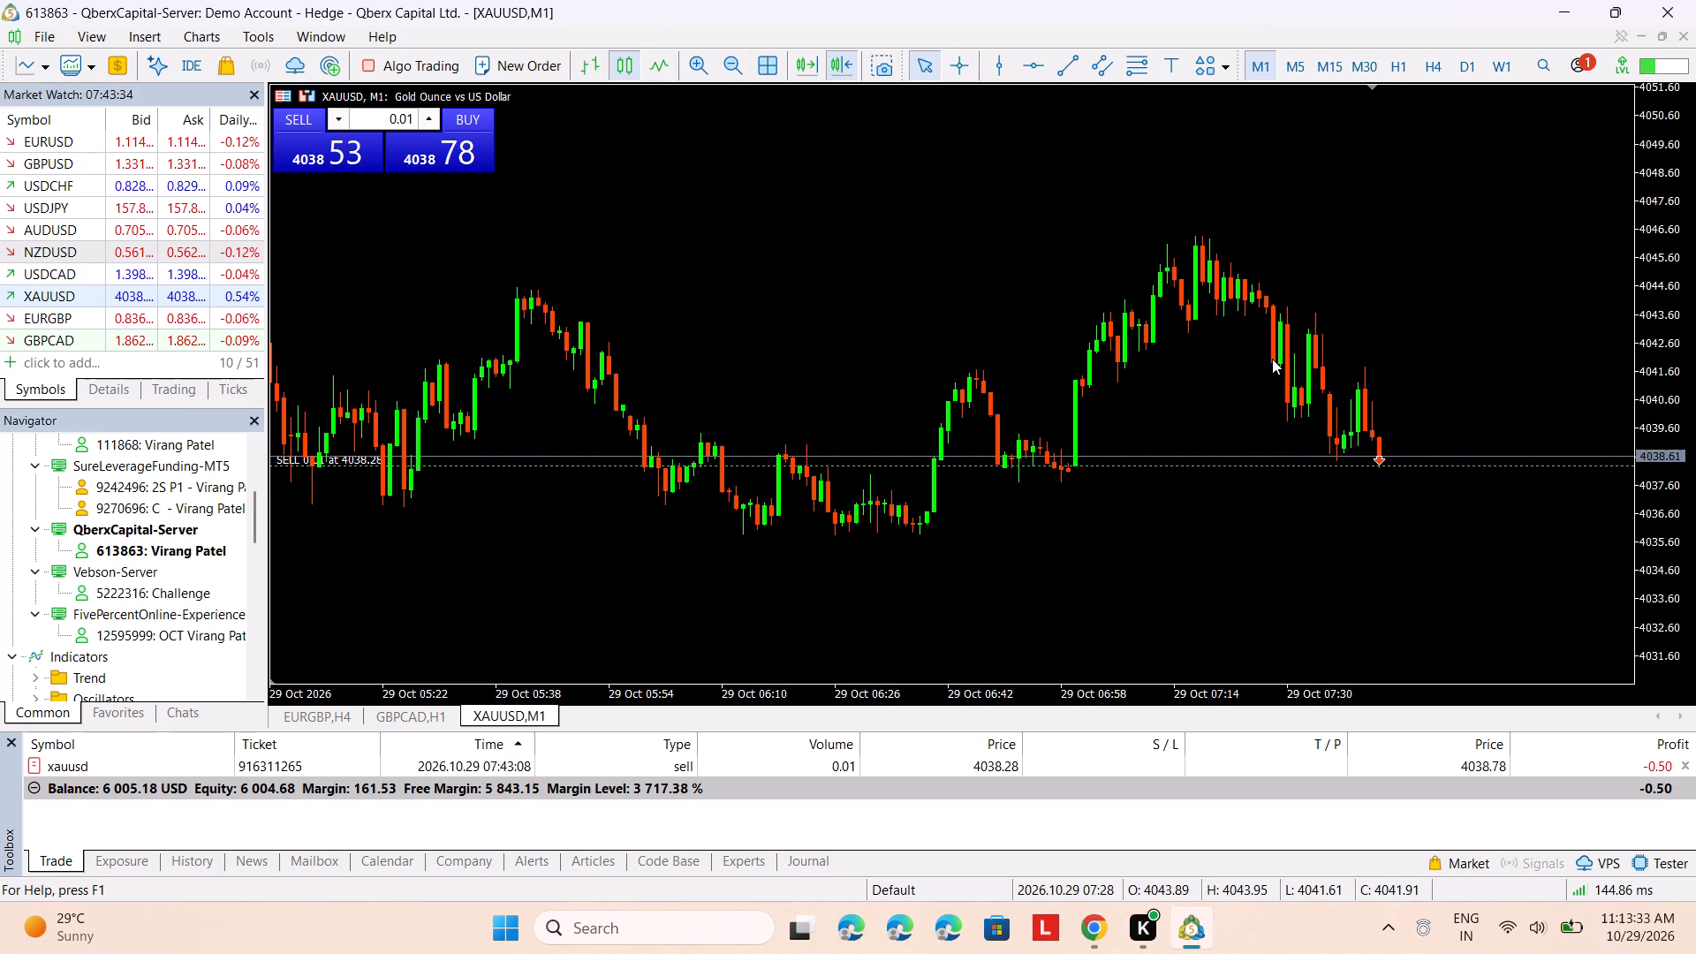
right_click(1295, 464)
click(1345, 482)
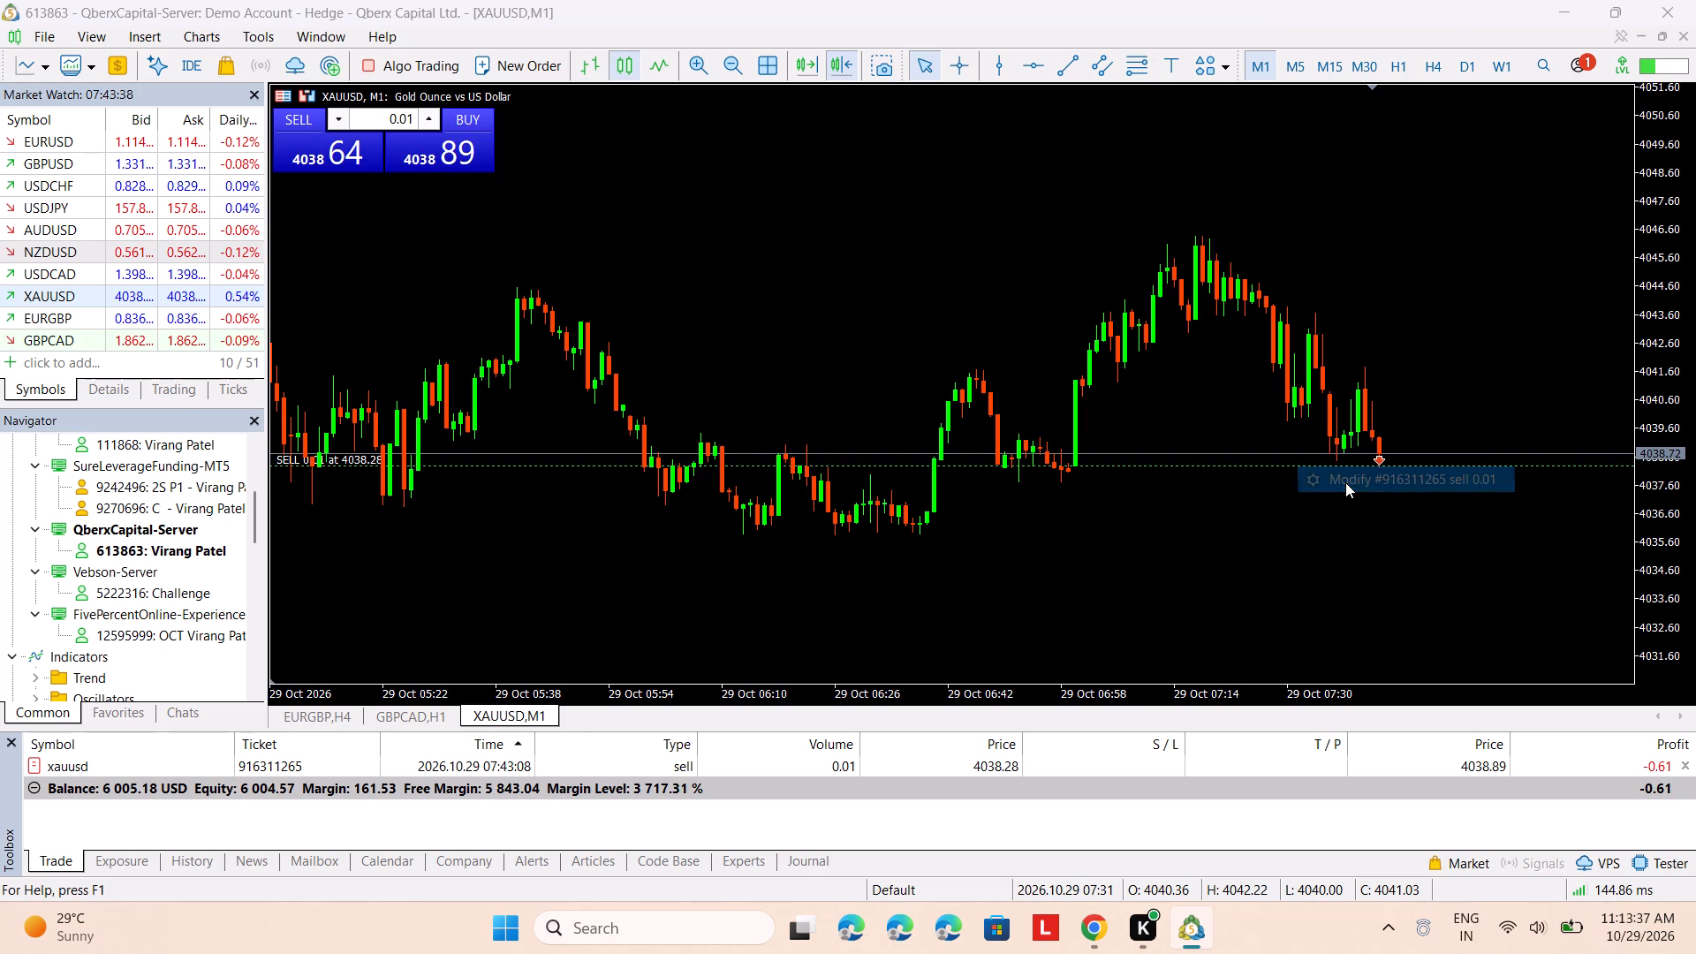
click(382, 397)
click(386, 382)
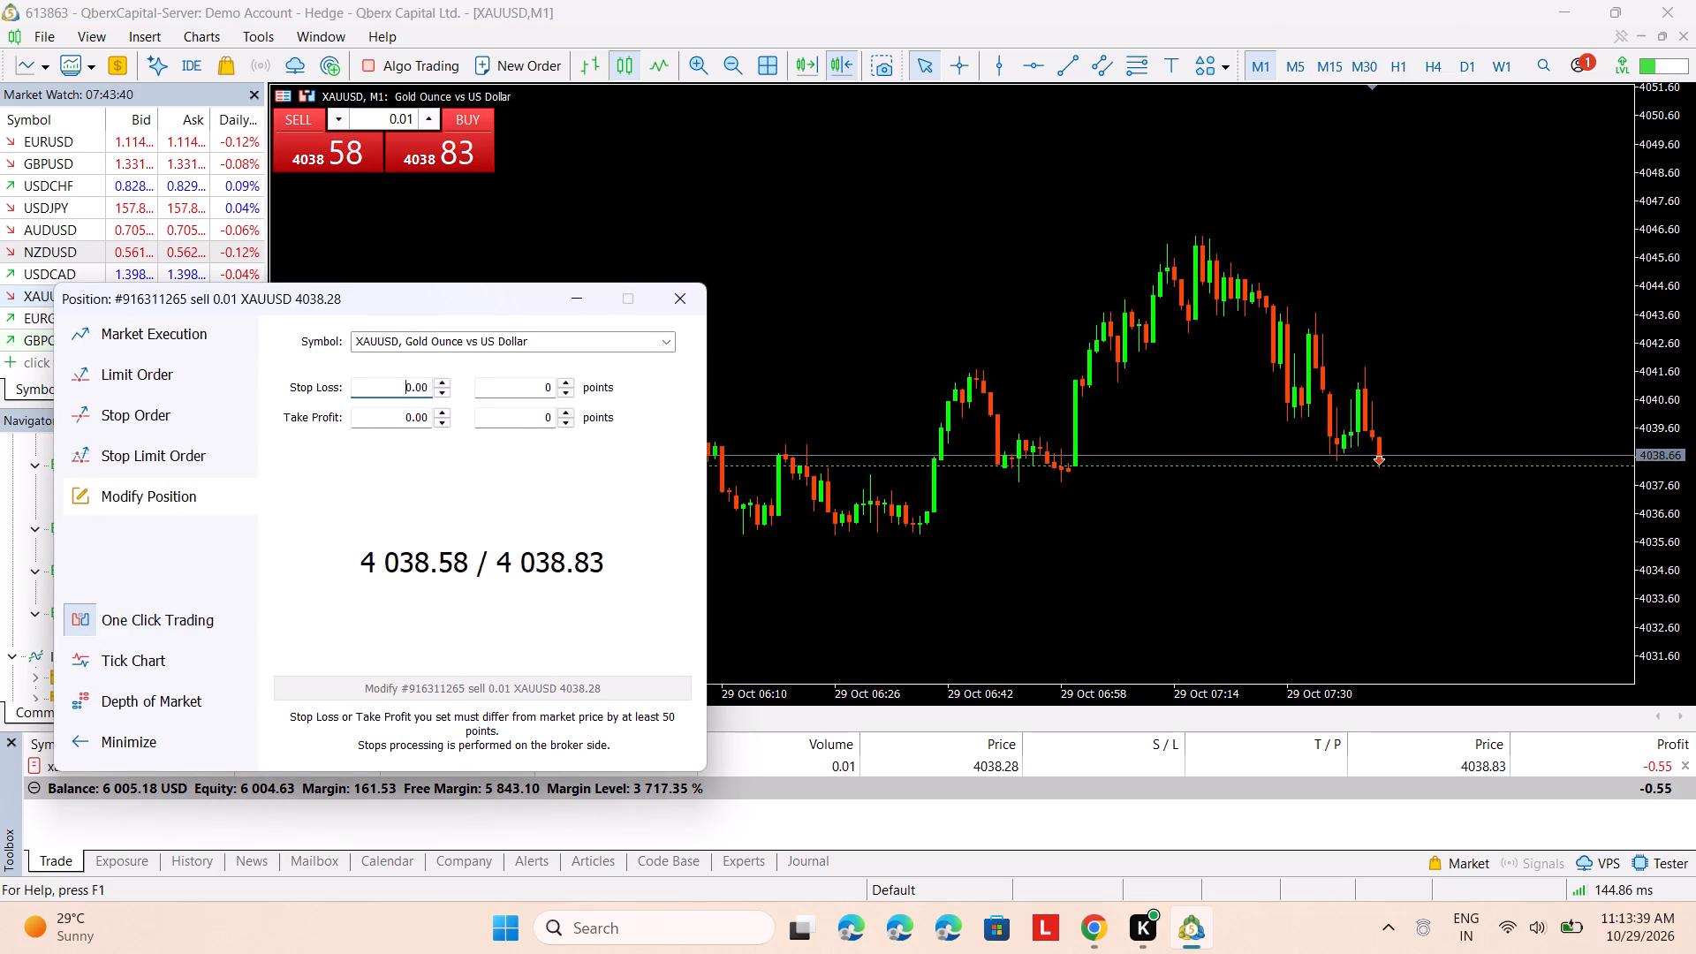
text(4042)
click(391, 415)
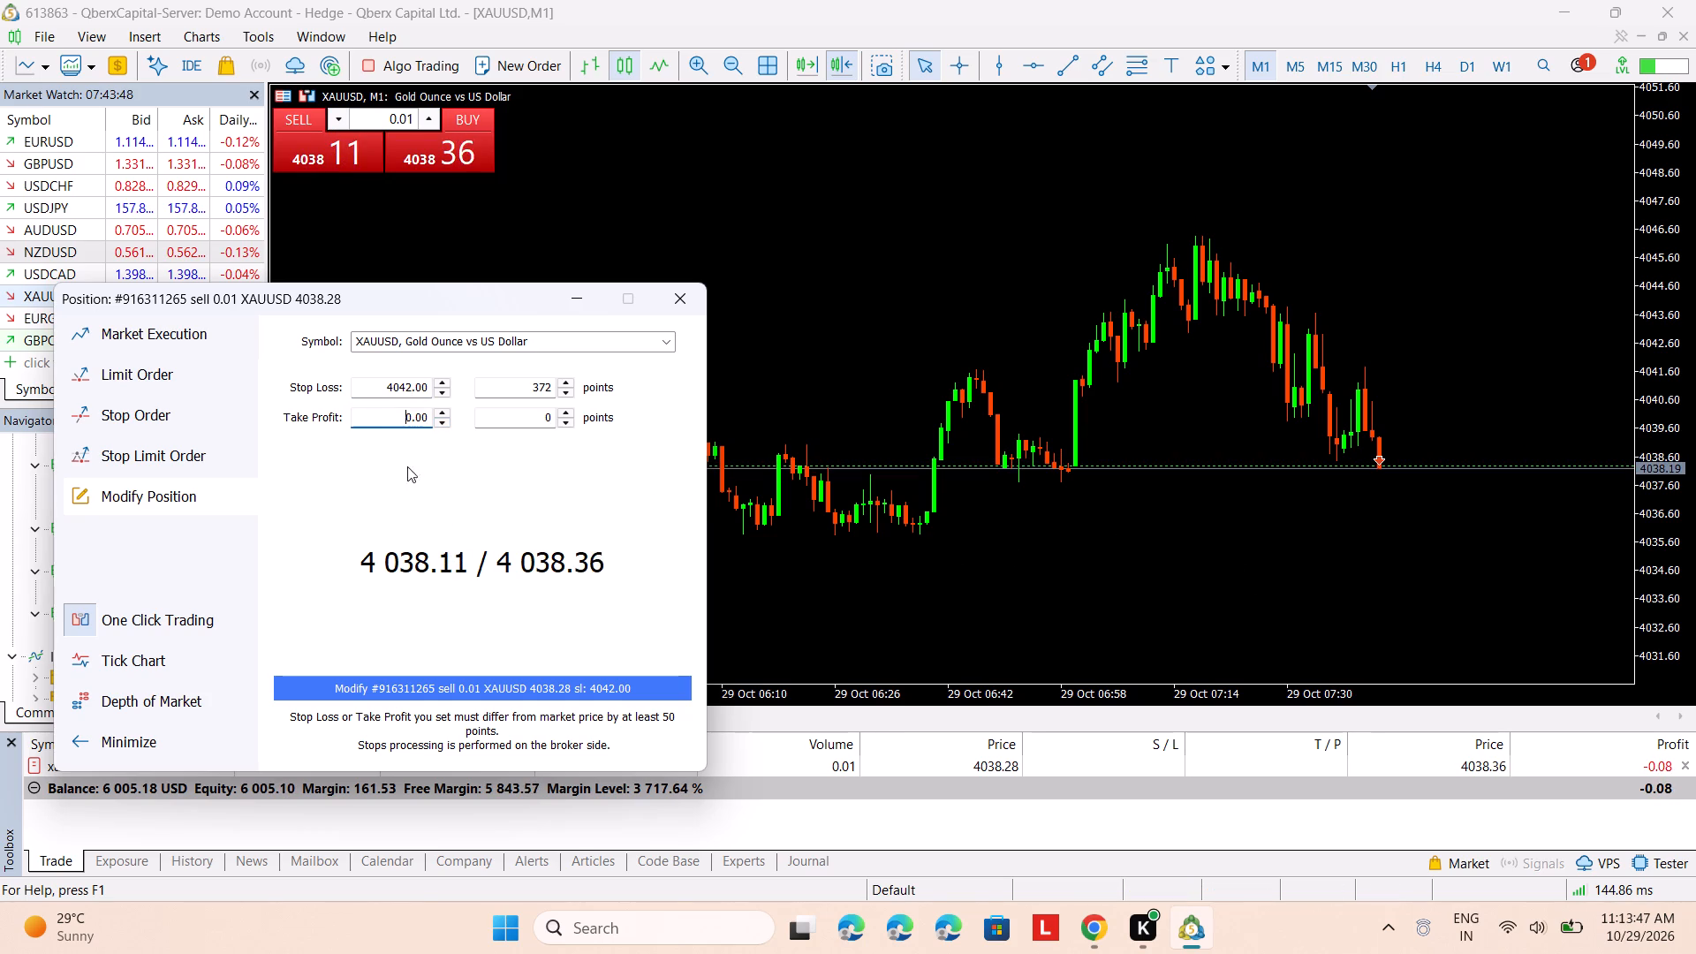
click(381, 421)
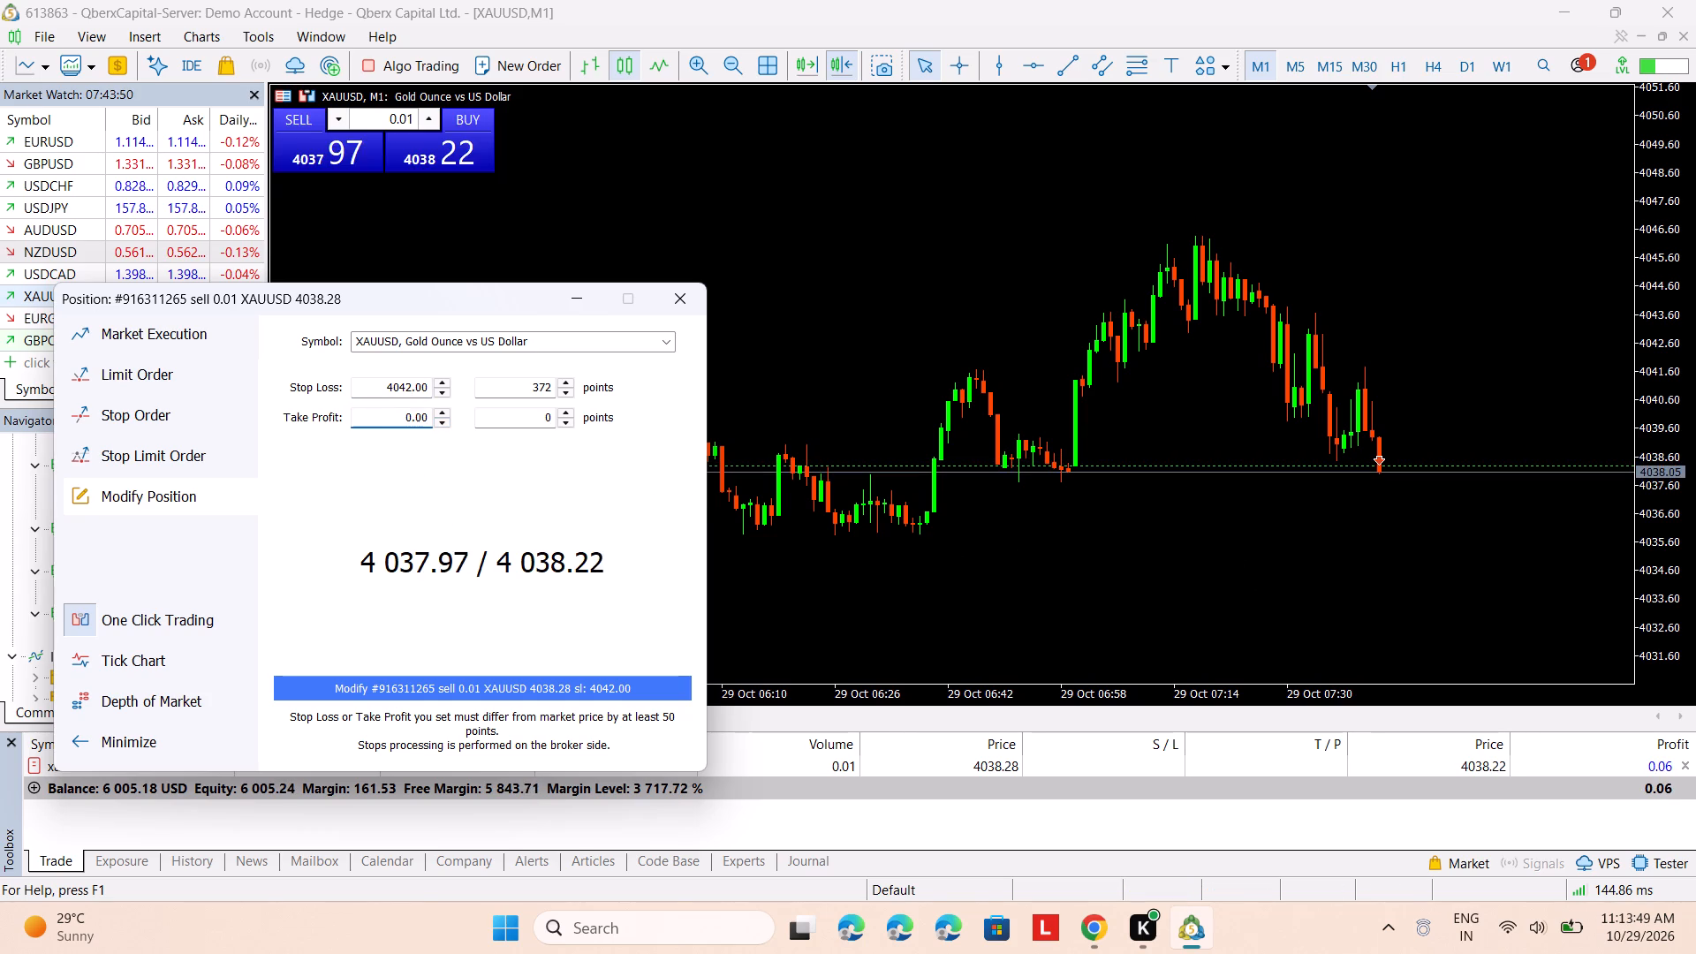
key(4)
key(0)
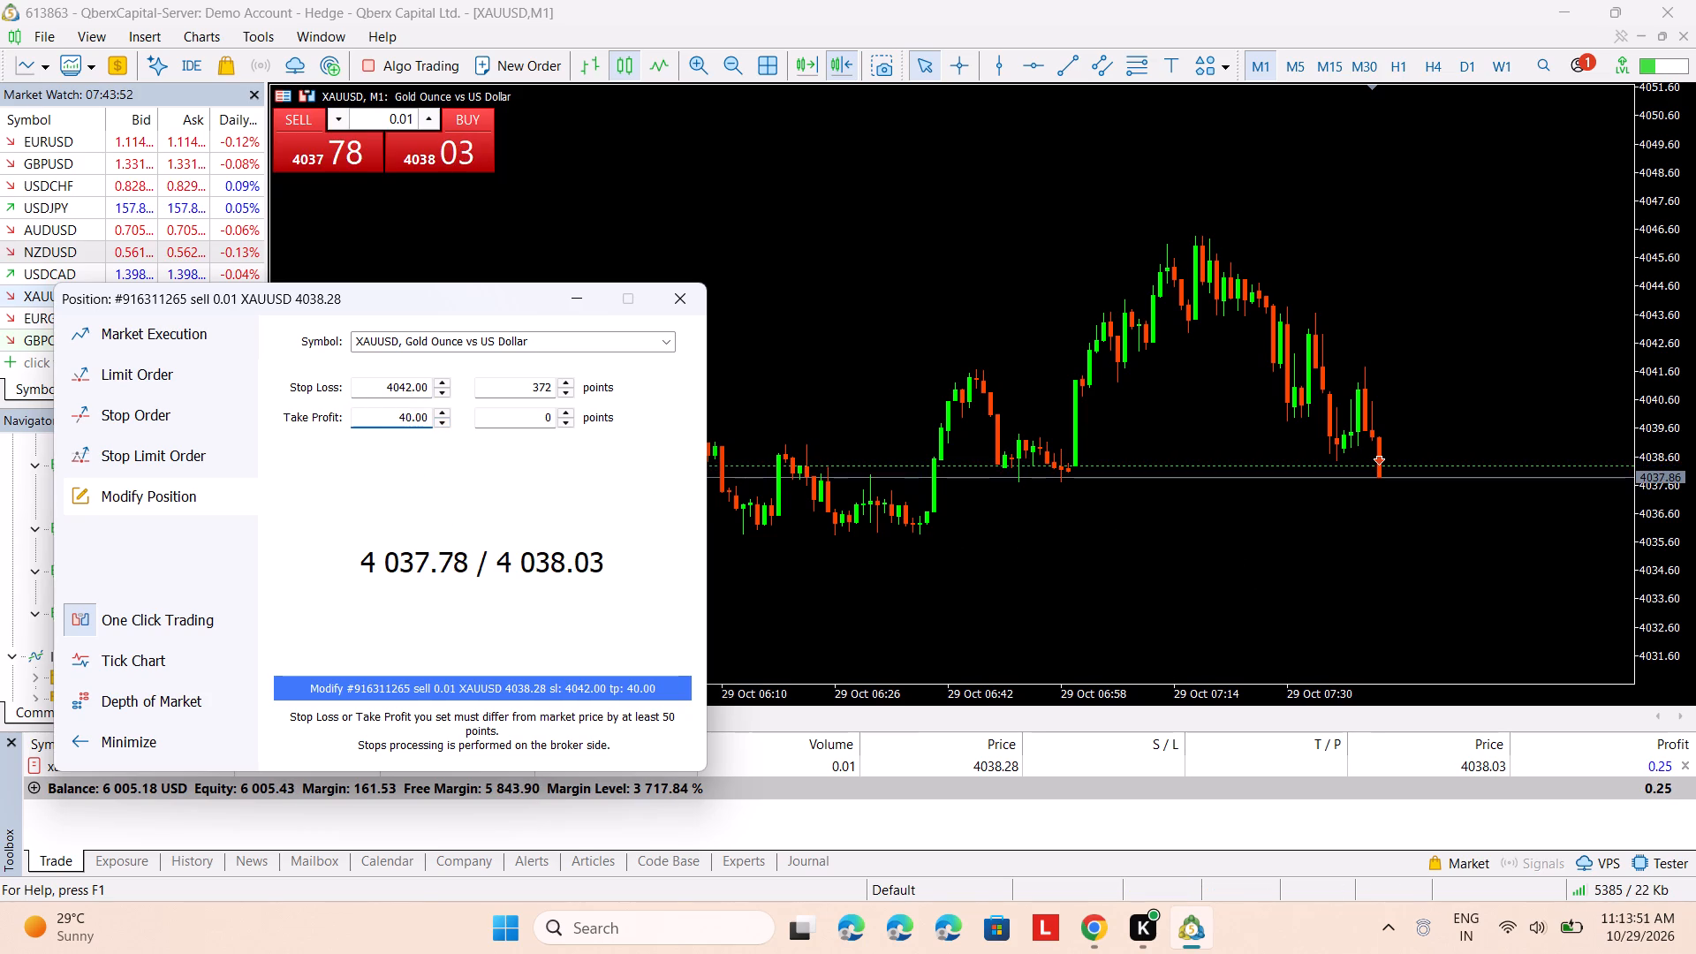
text(36)
click(488, 682)
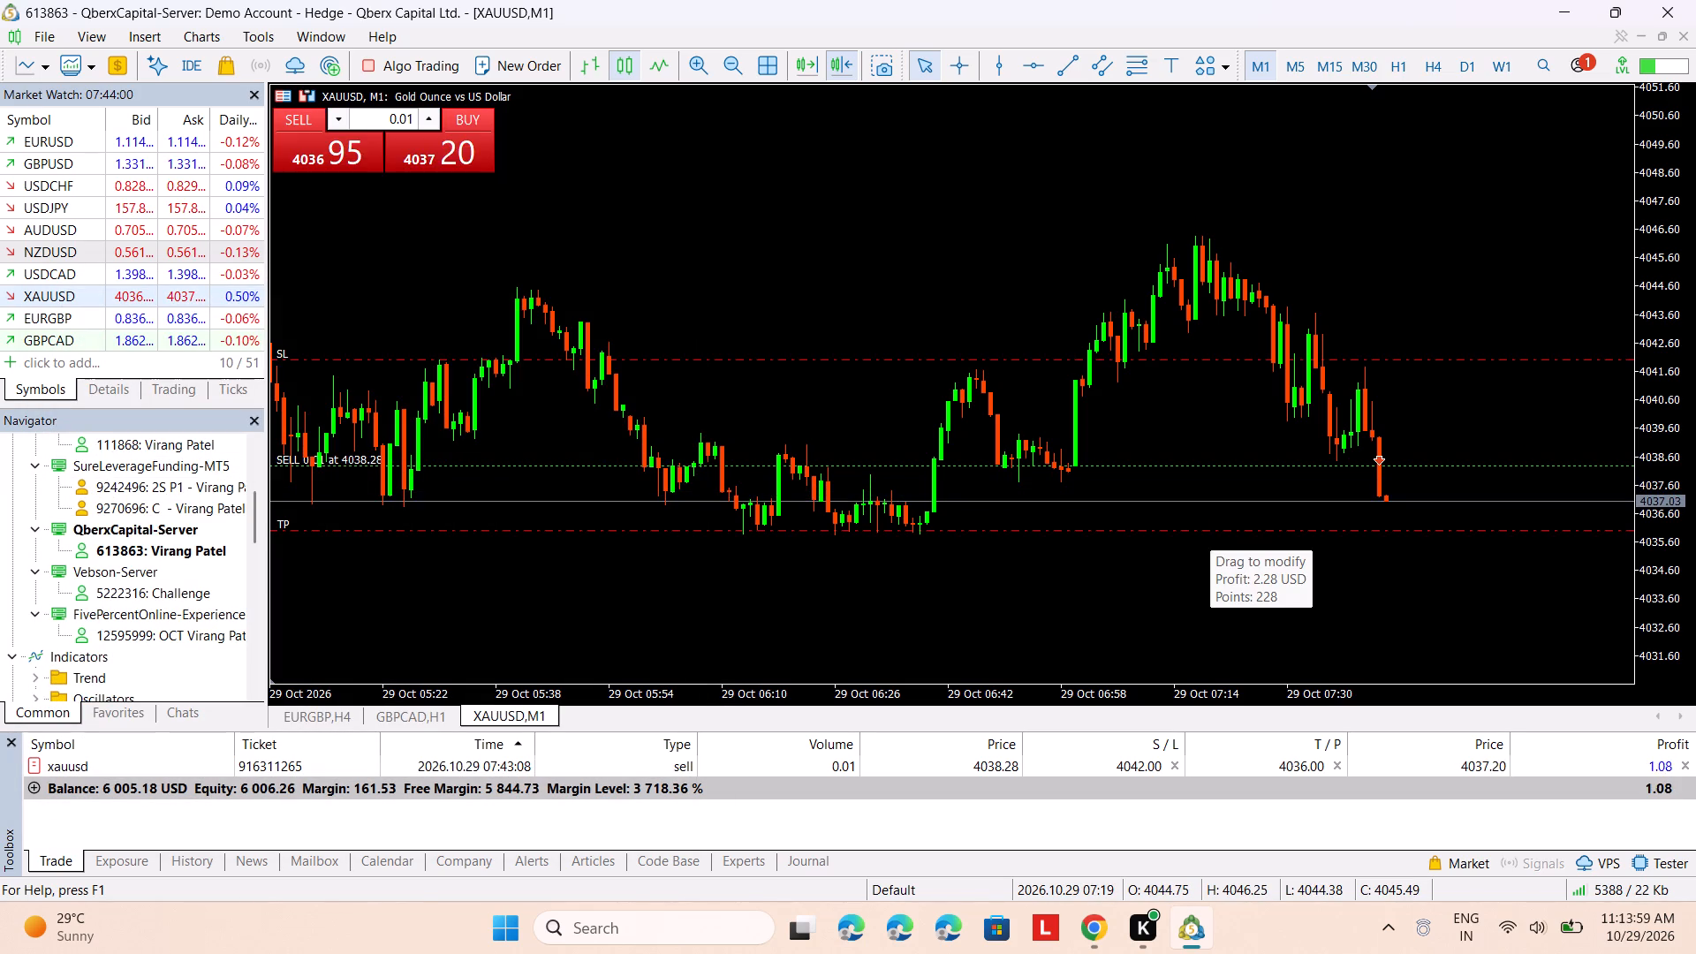
Move the XAUUSD sell position's take-profit level on the chart down to about 4033.71.
click(1193, 526)
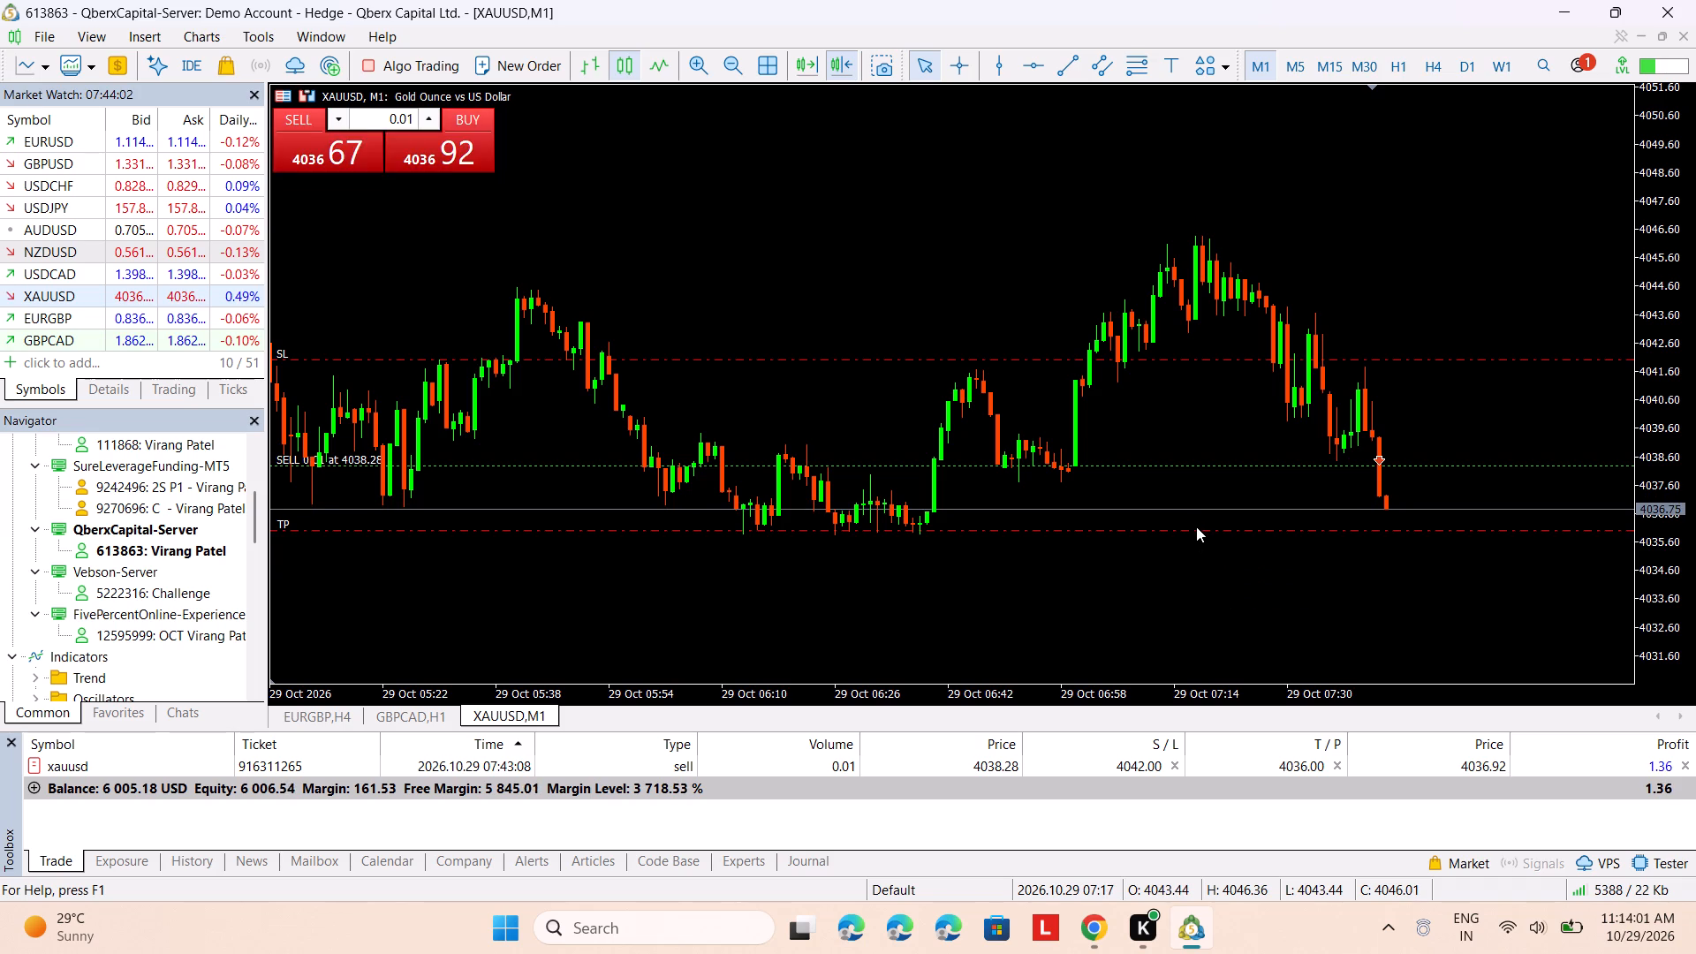
drag(1200, 529, 1201, 595)
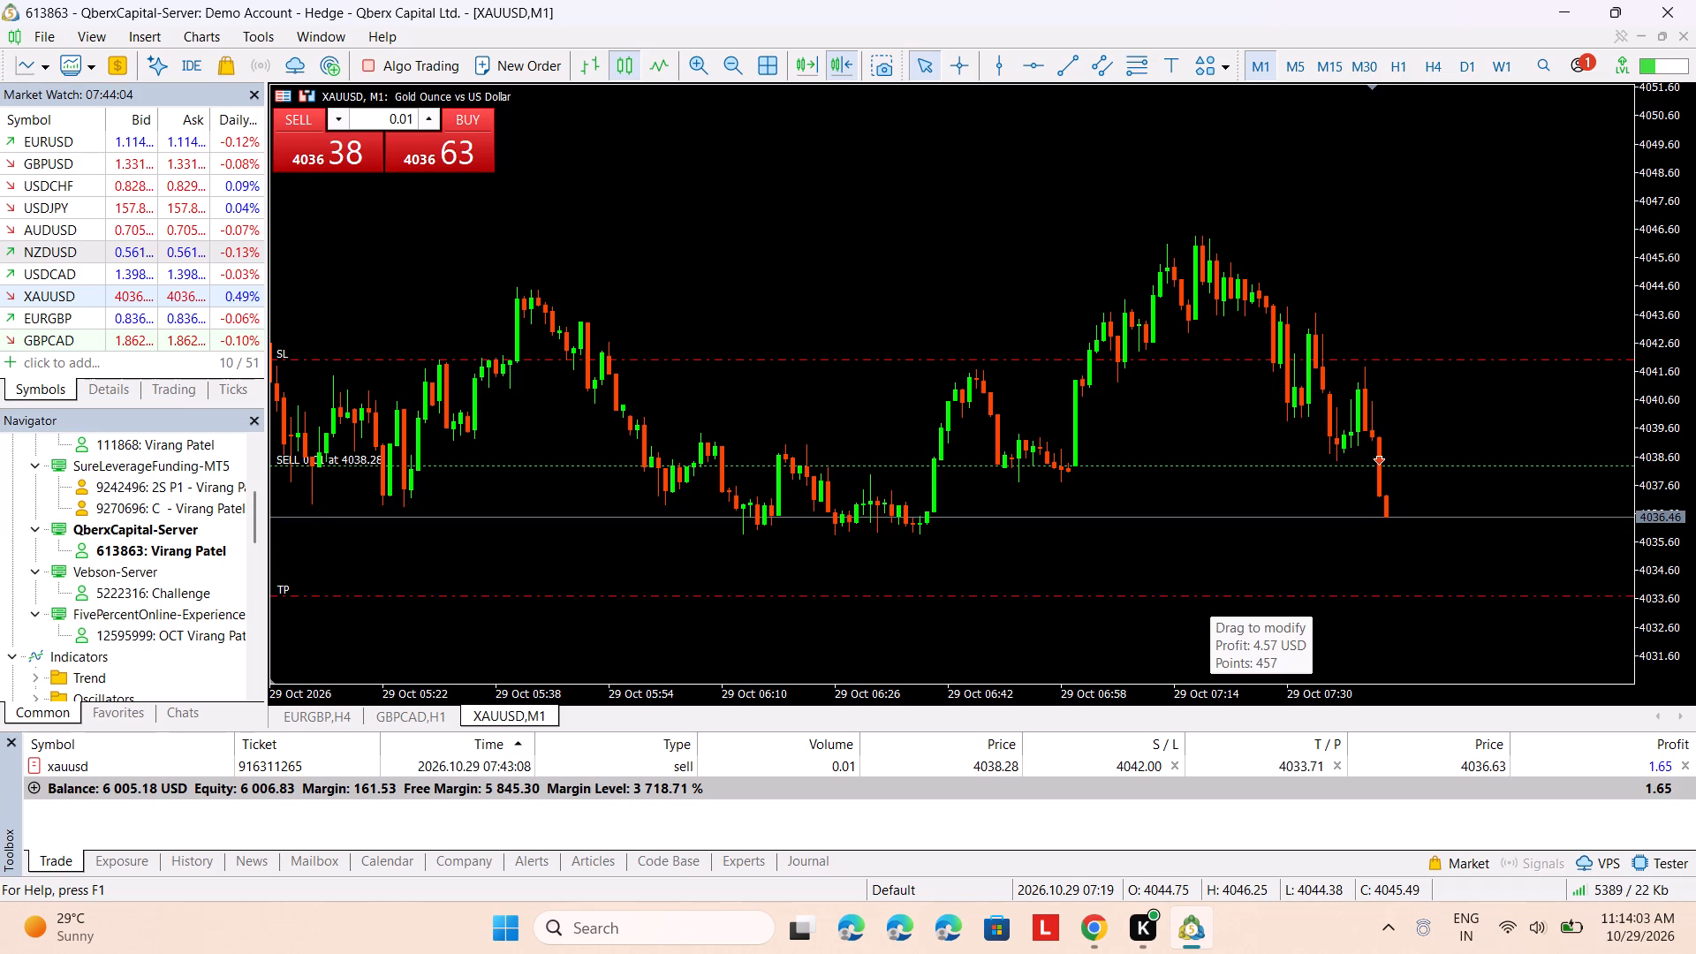
Move the XAUUSD sell position's stop-loss level on the chart down to about 4039.98, leaving the position window closed.
double_click(1452, 359)
drag(1452, 359, 1463, 417)
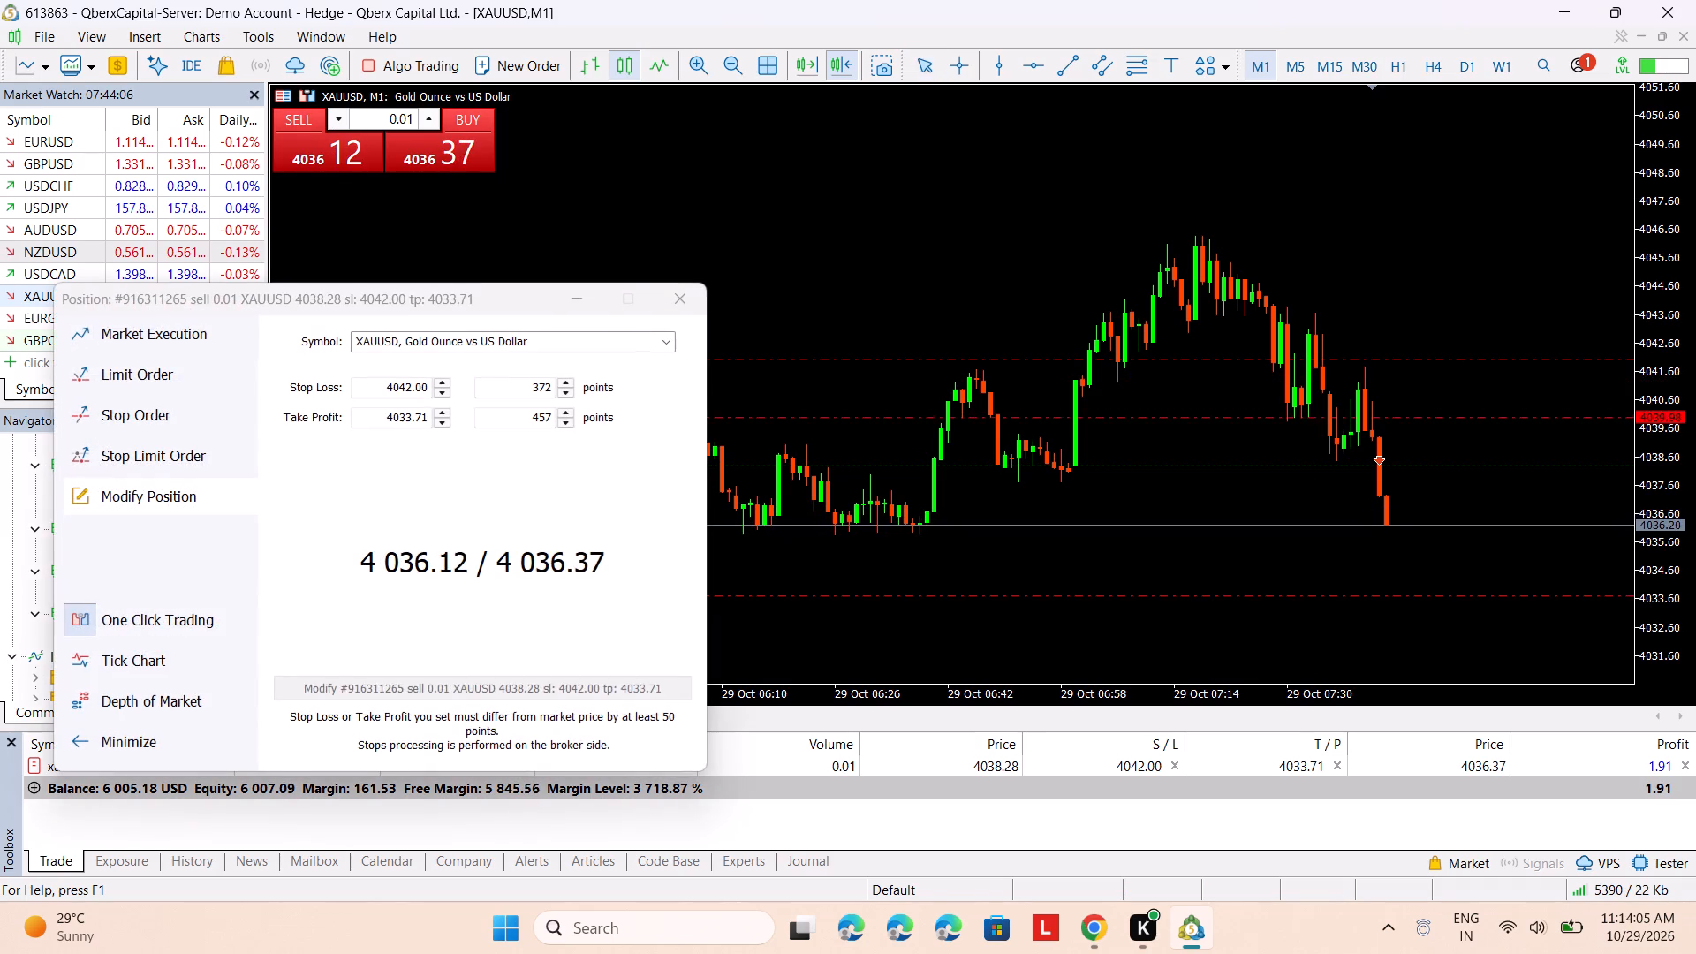
drag(1463, 417, 1464, 430)
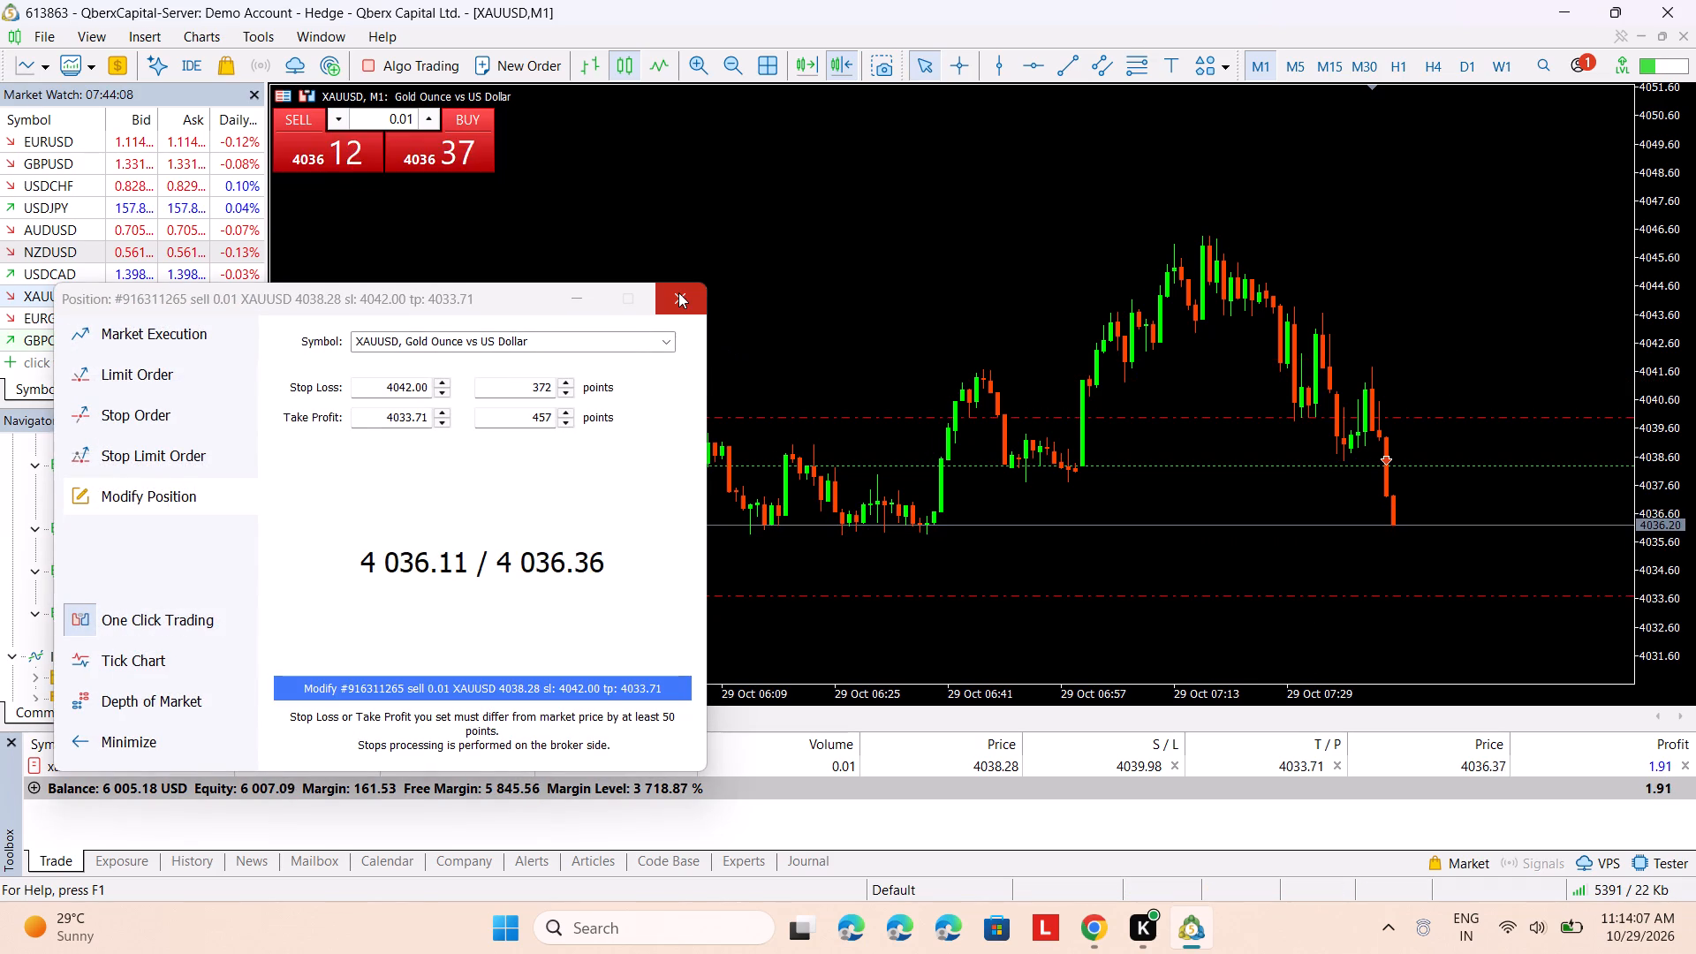
click(678, 292)
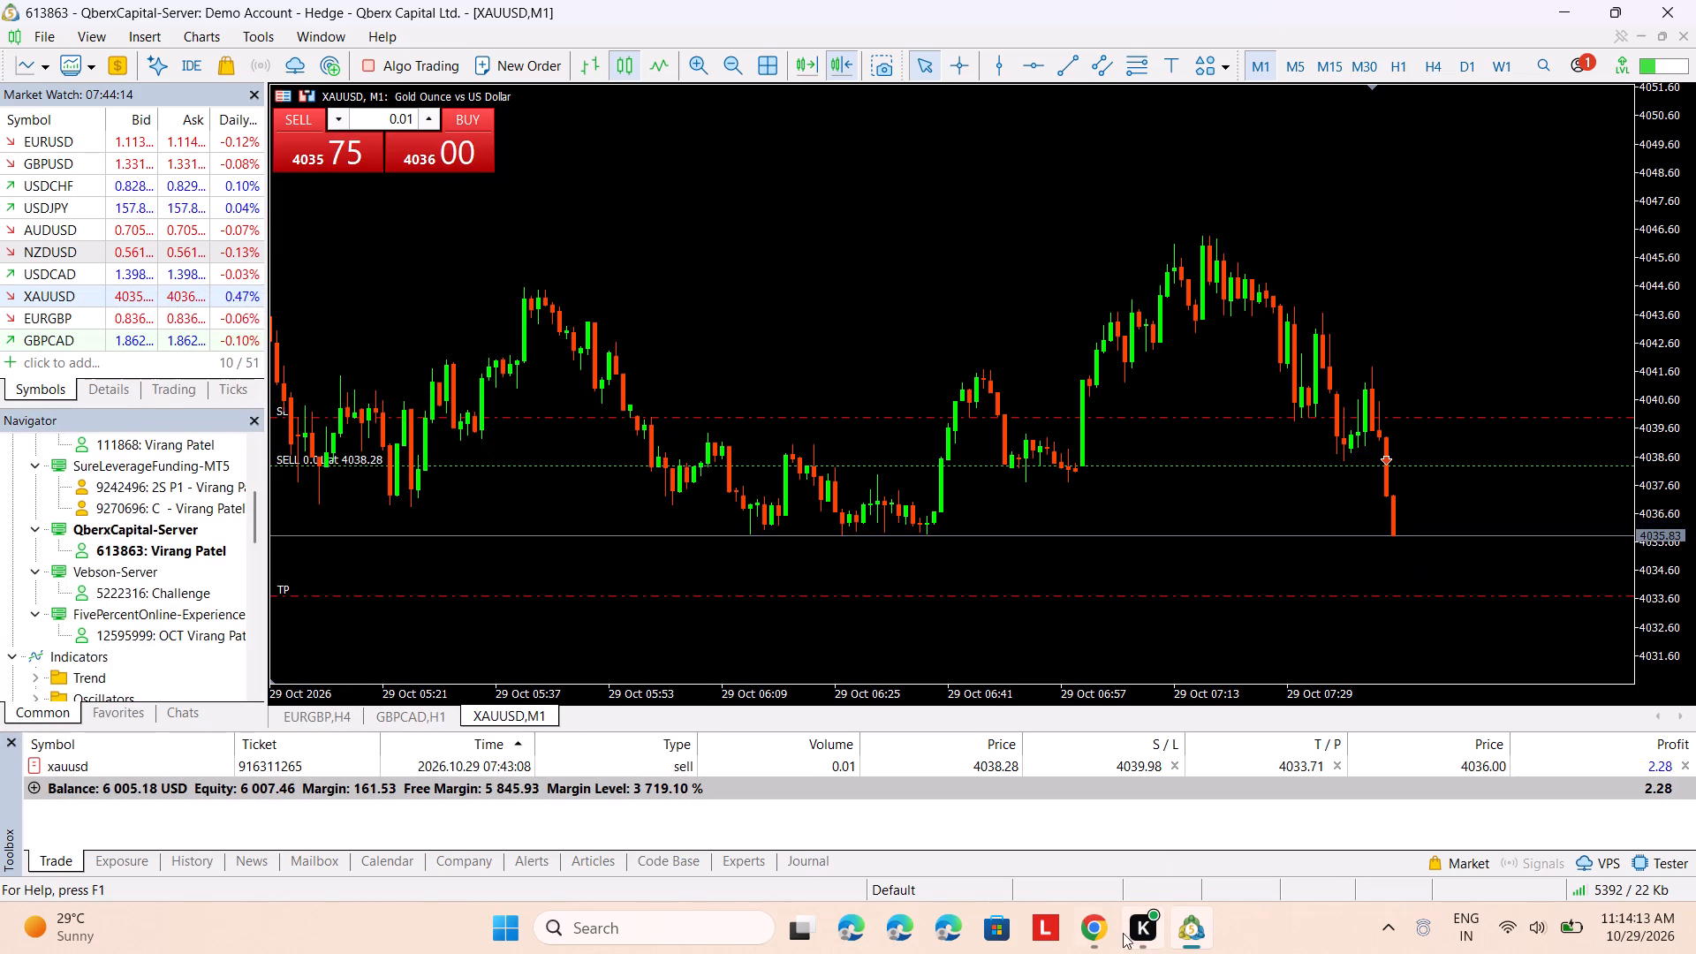
Switch to Chrome and check the NAS100 chart on TradingView and the short MNQZ6 position on Tradovate.
click(1085, 935)
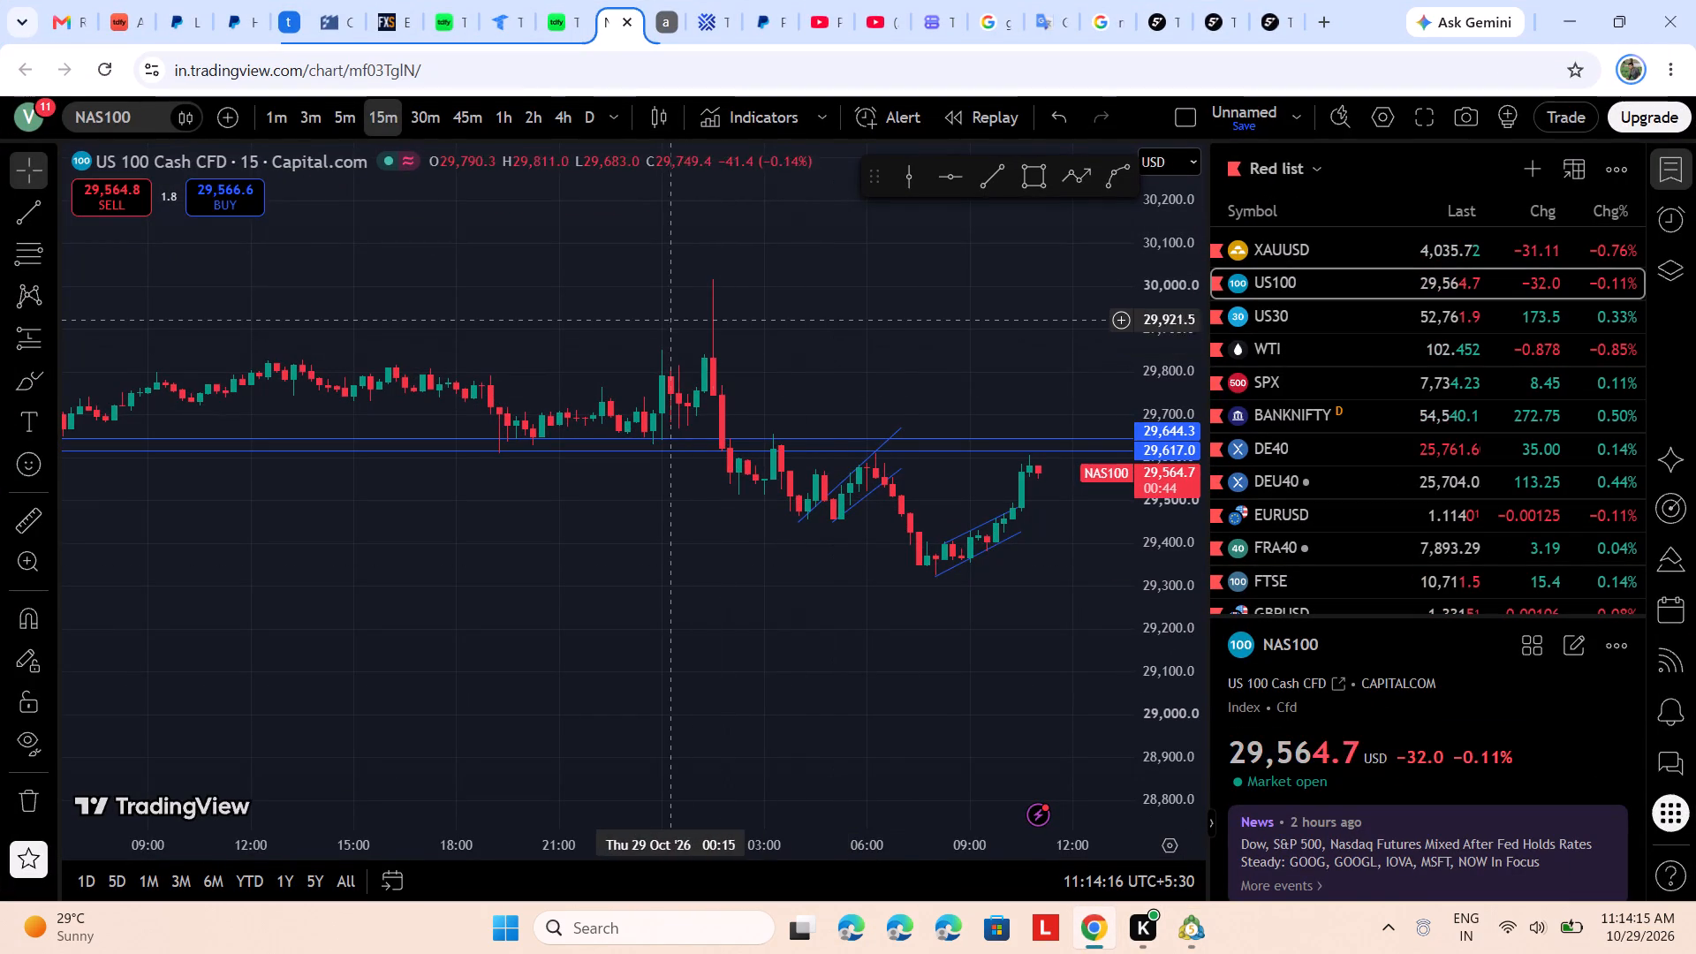
scroll(947, 409, down, 3)
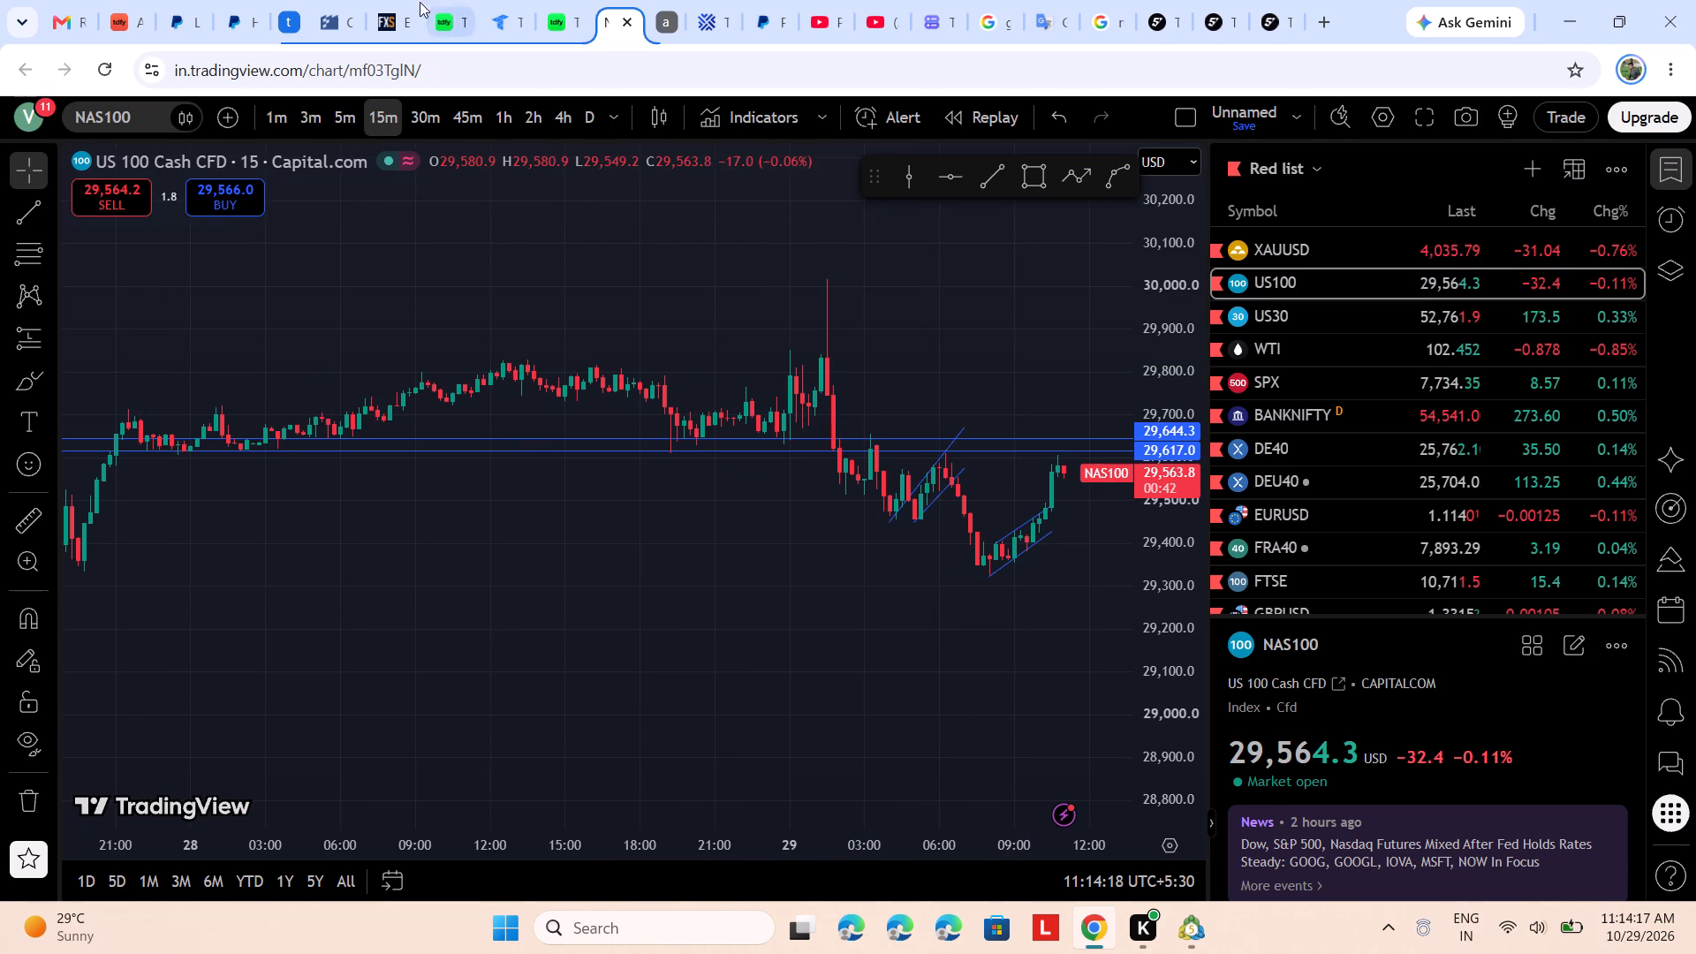
click(506, 0)
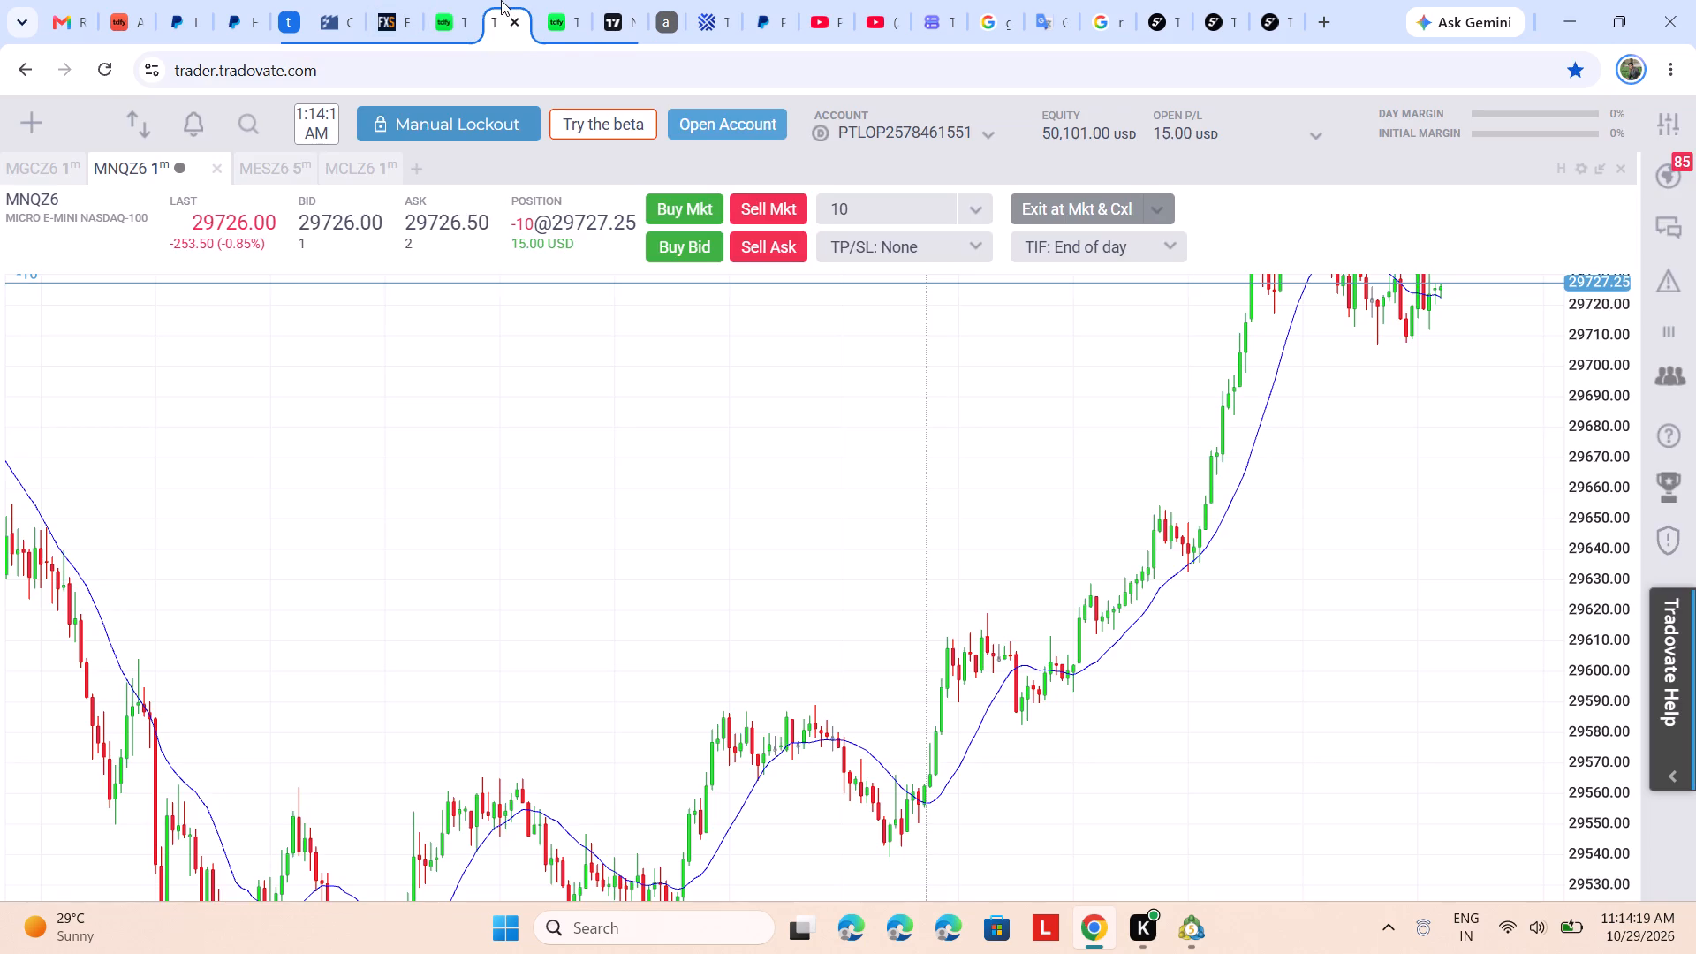
scroll(1377, 462, up, 2)
drag(1386, 392, 1374, 394)
click(1080, 457)
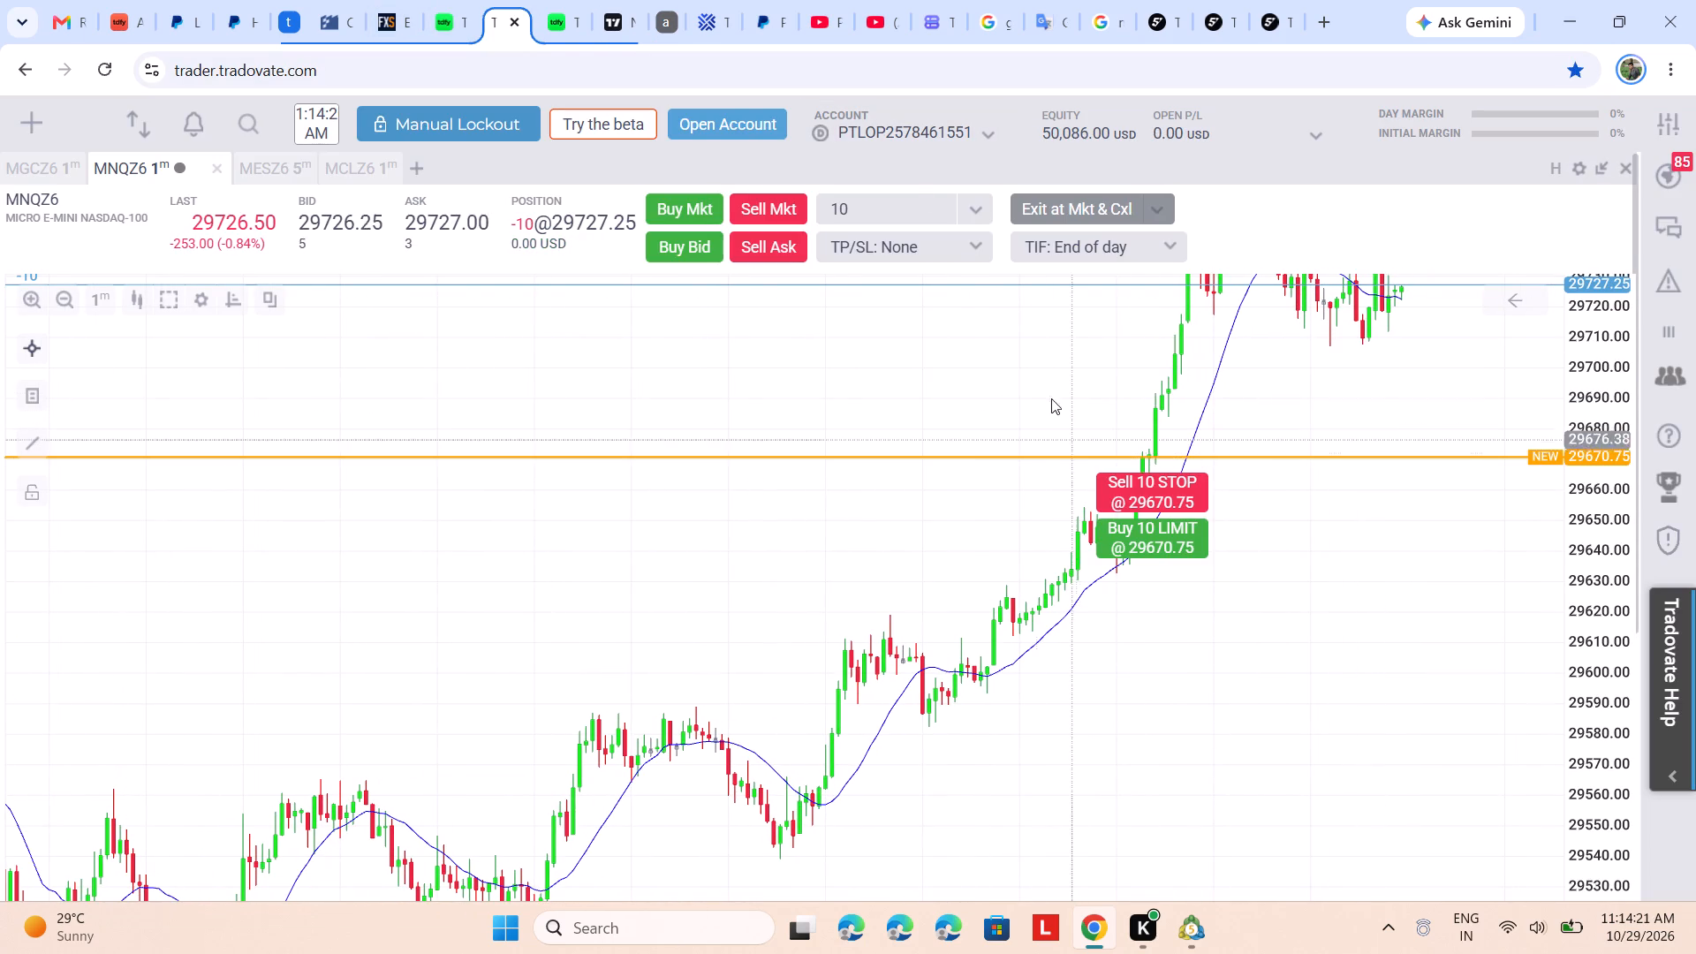
Open XAUUSD from TradingView's Red list and examine its recent 15-minute price action around the marked zones.
click(607, 0)
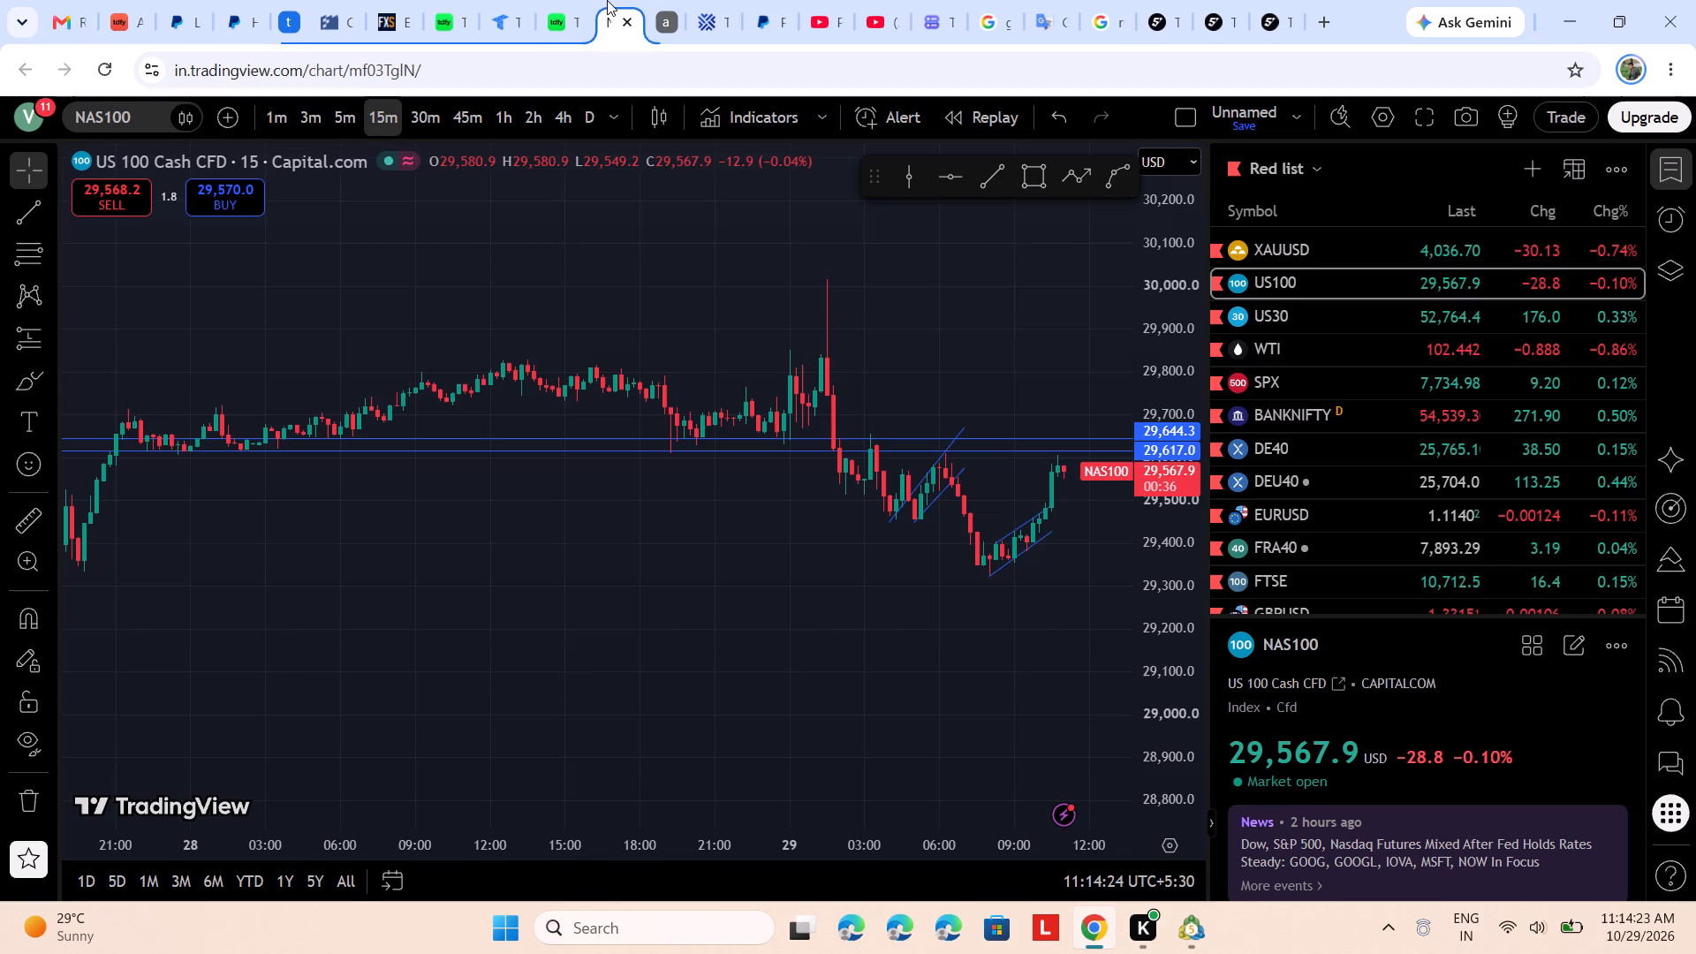
scroll(1040, 519, up, 3)
click(1325, 254)
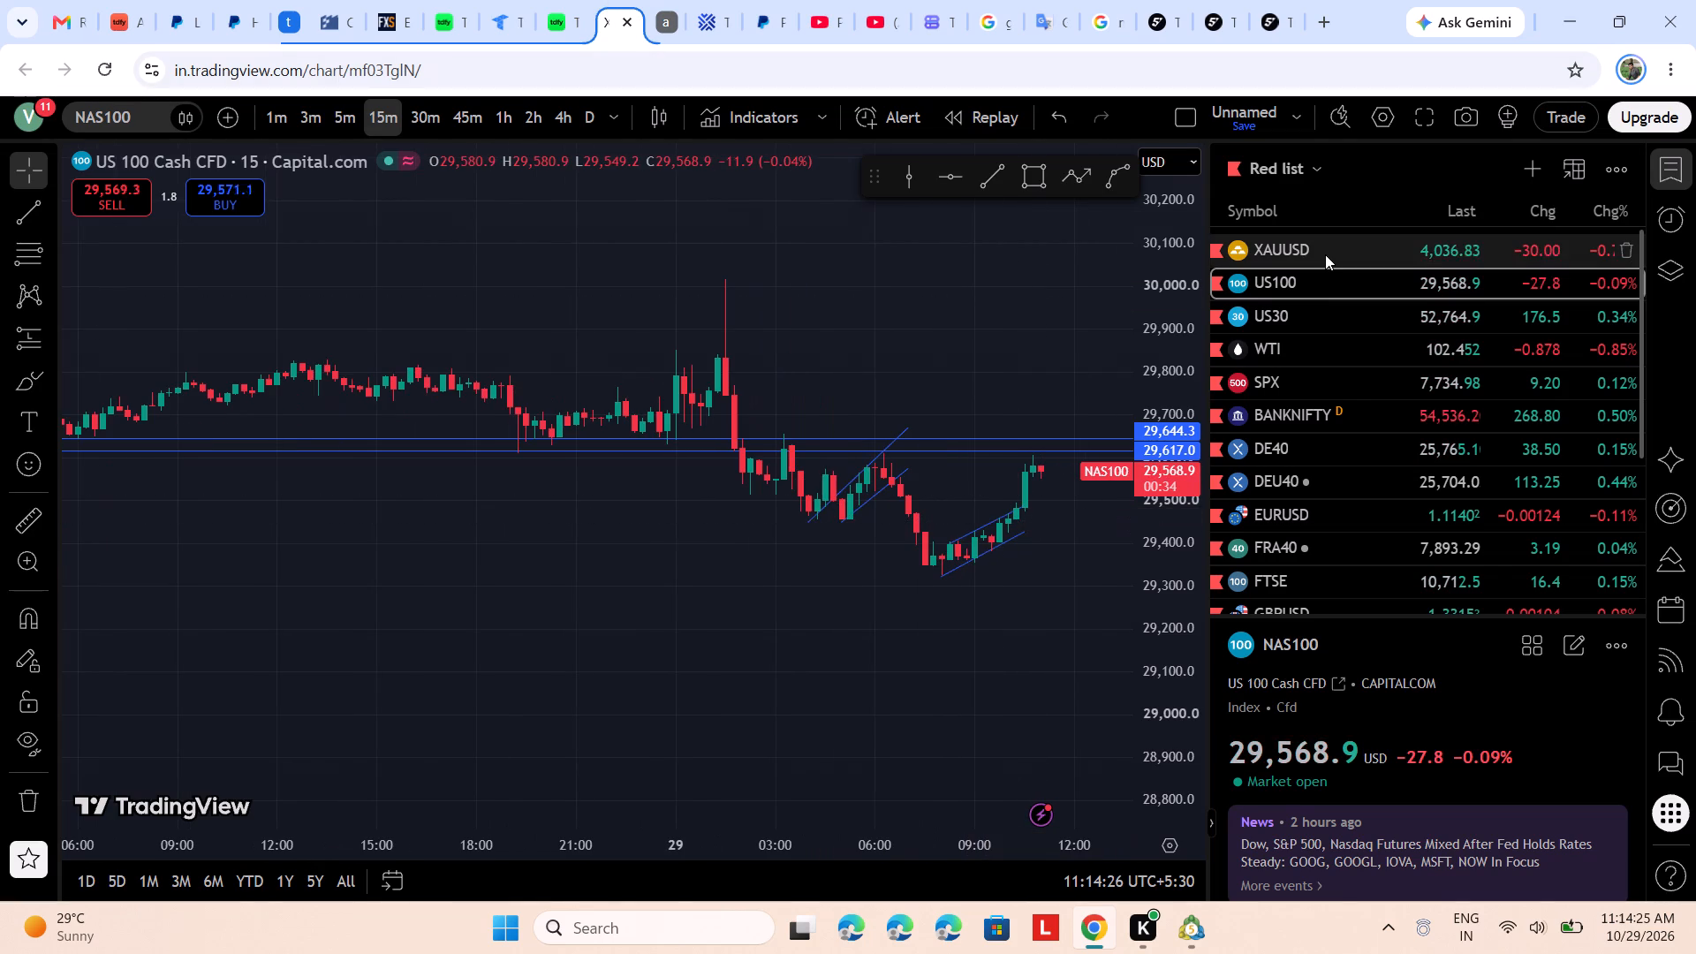
click(1160, 488)
drag(1162, 526, 1127, 684)
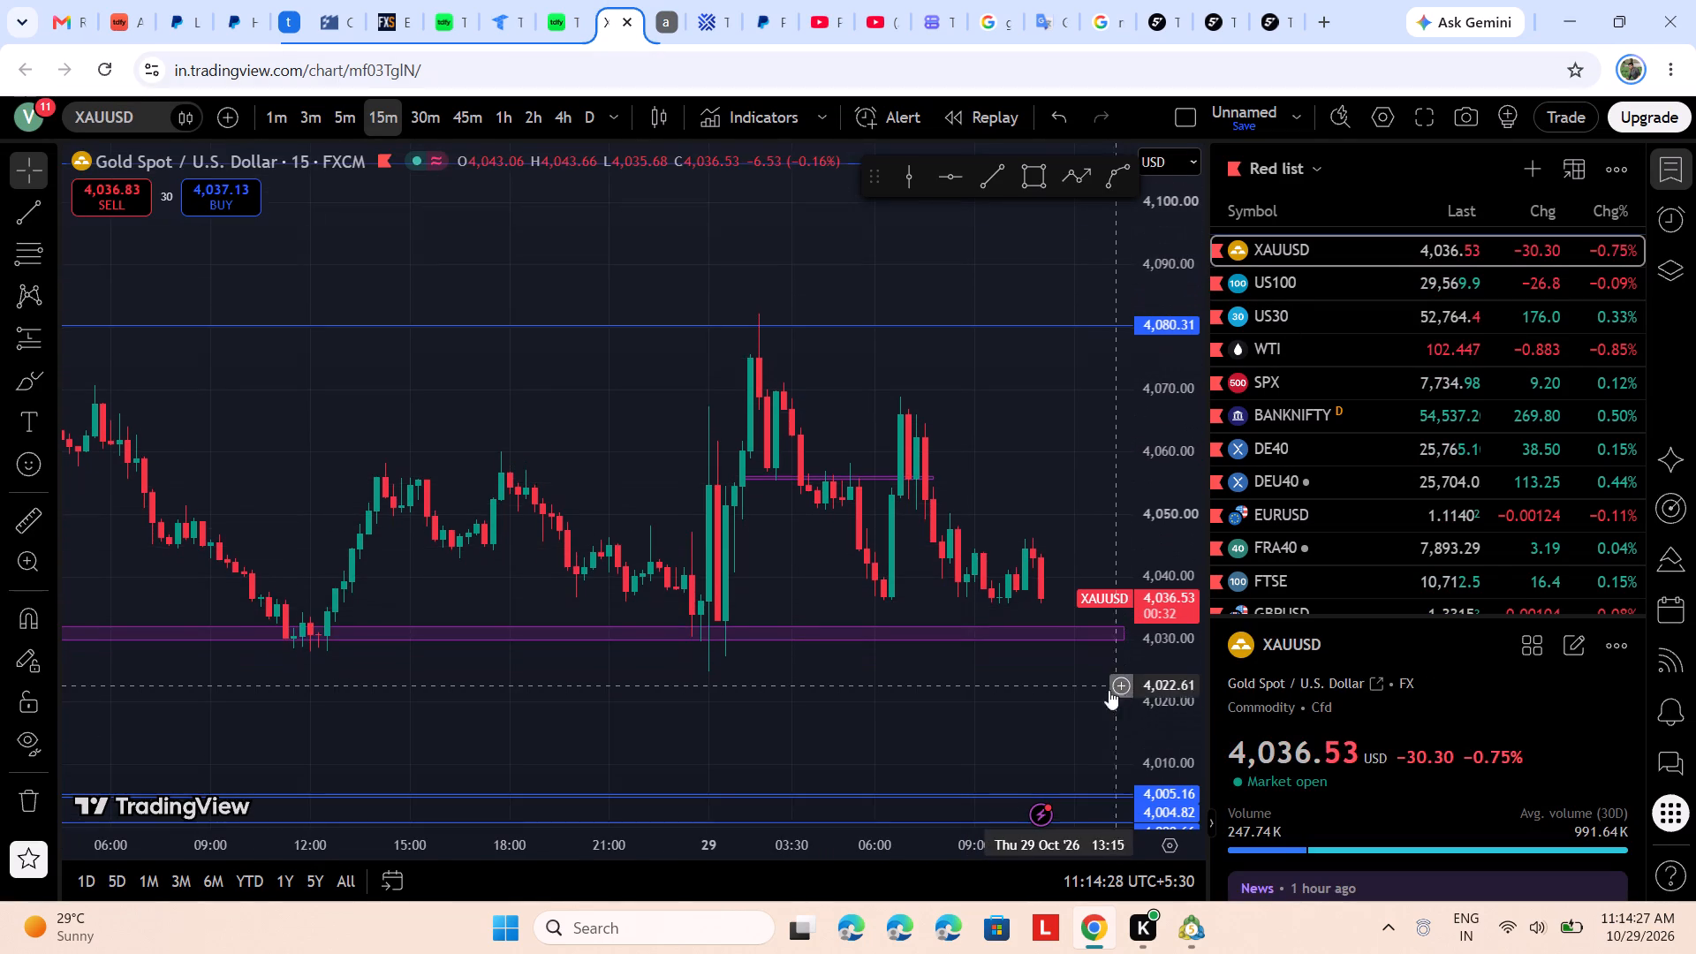
scroll(1090, 690, down, 5)
scroll(1027, 706, up, 4)
click(1027, 706)
drag(987, 702, 899, 677)
click(891, 673)
scroll(895, 668, up, 1)
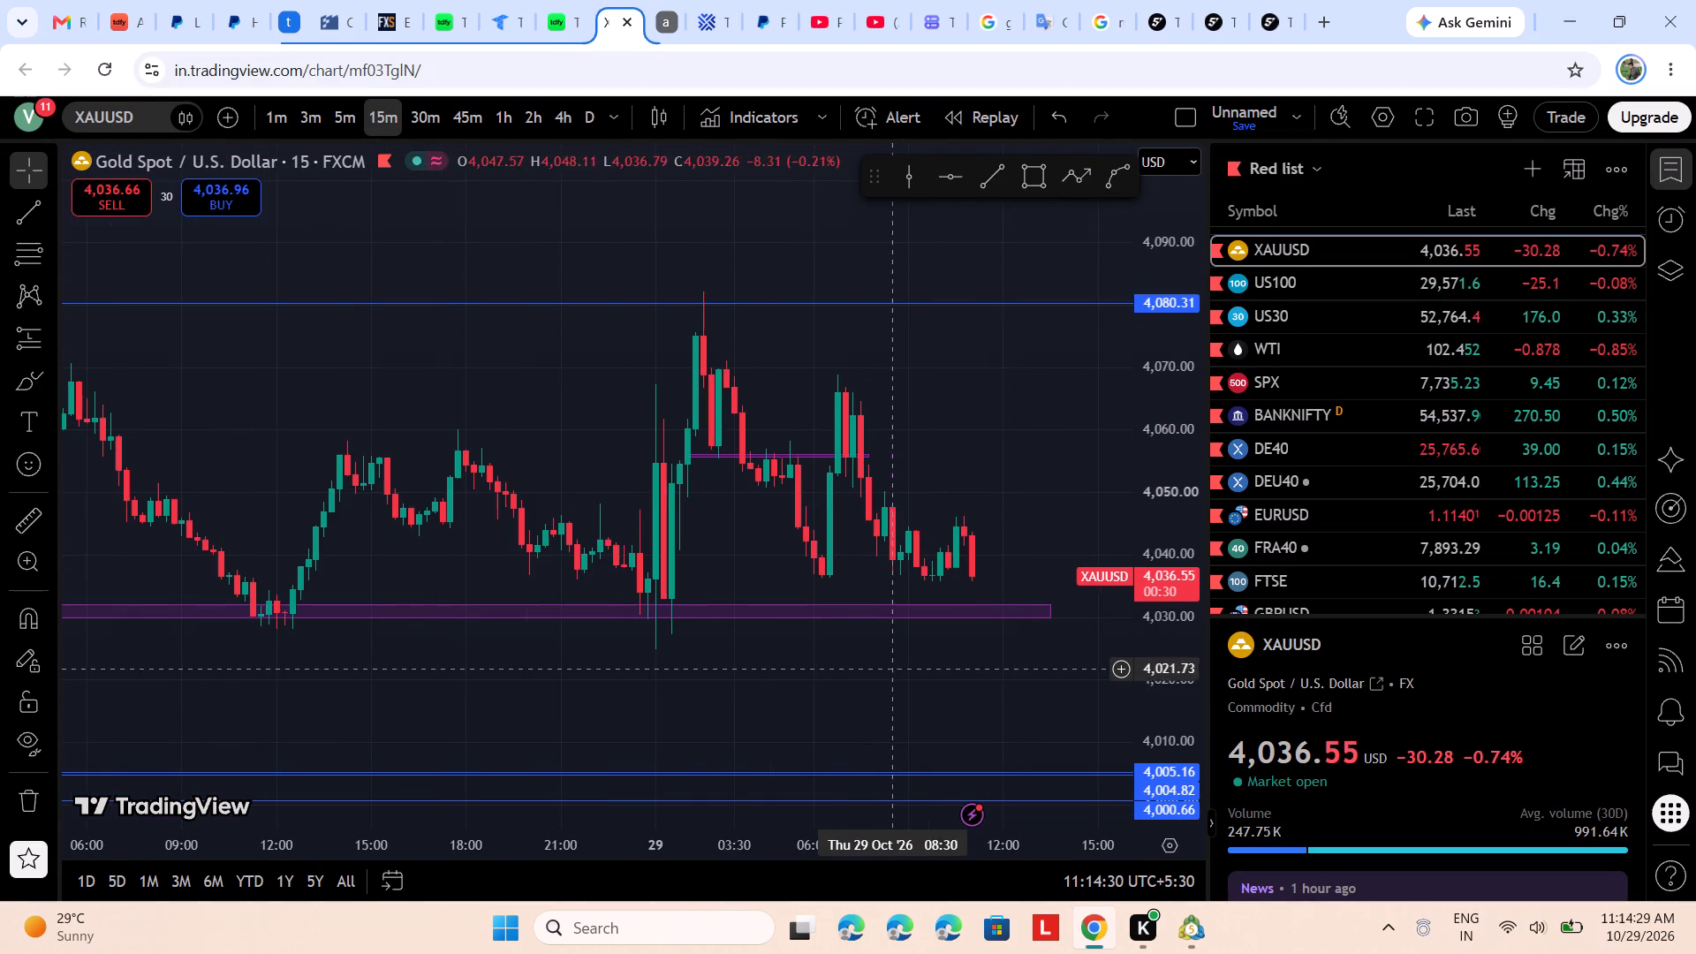
Return to the Tradovate MNQZ6 chart and set its time period to 1 hour.
click(556, 0)
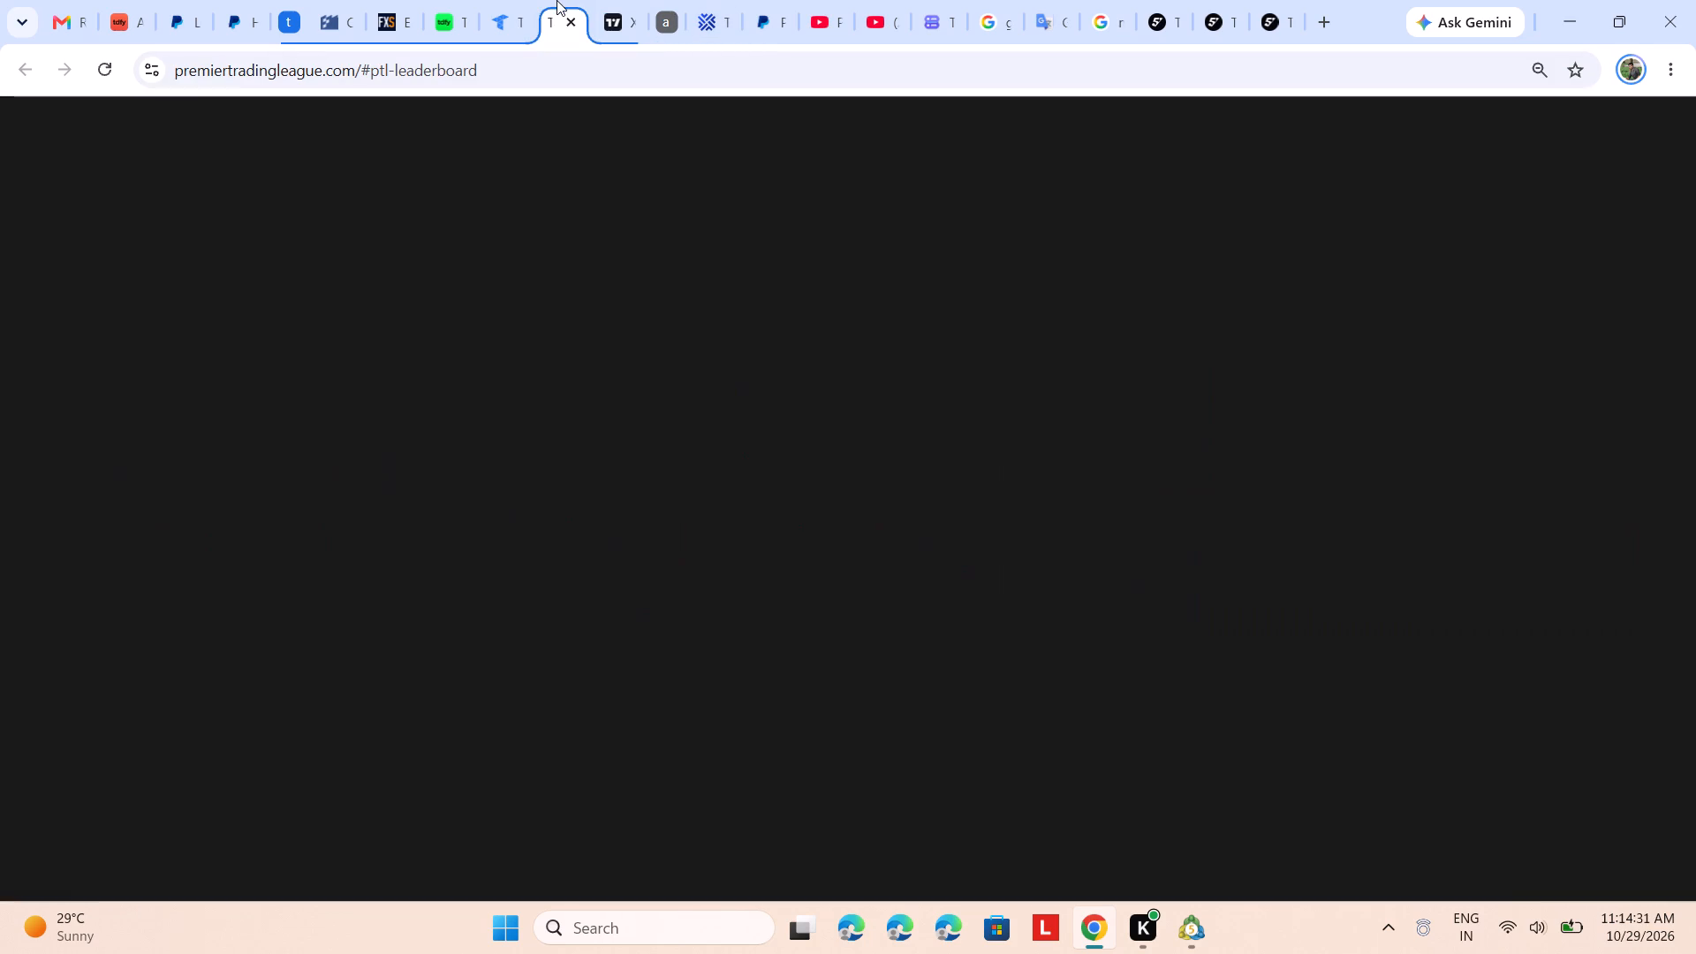
click(500, 4)
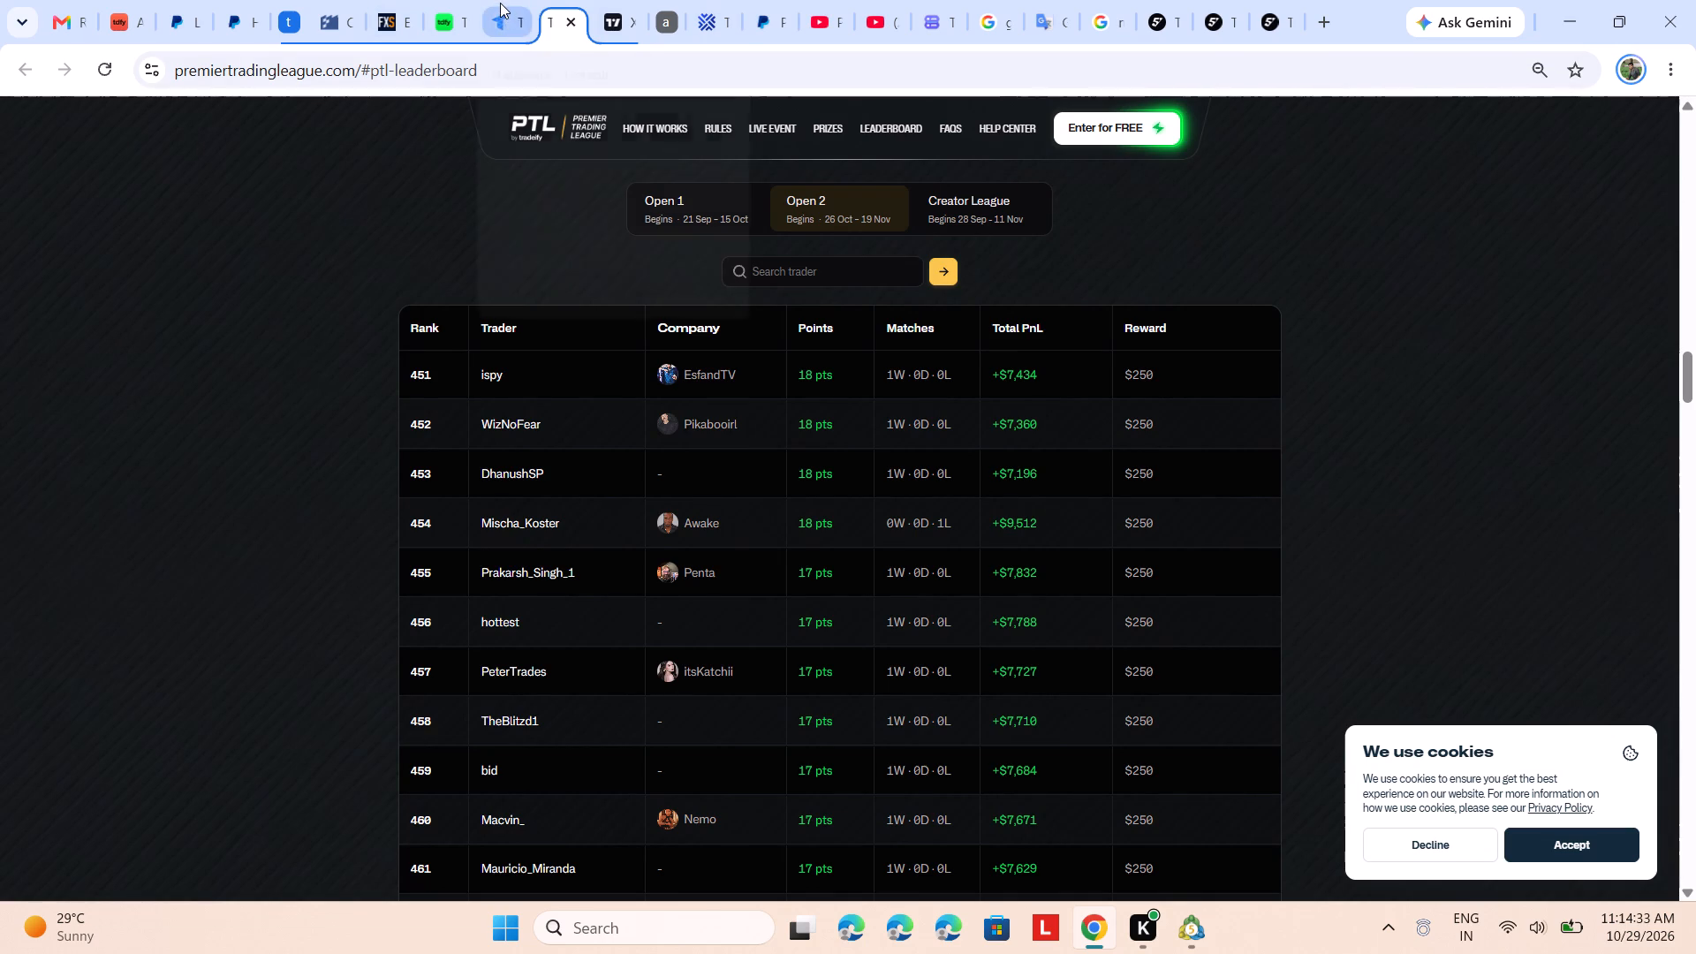
click(1411, 368)
drag(1374, 434, 1319, 566)
click(1319, 566)
double_click(1372, 475)
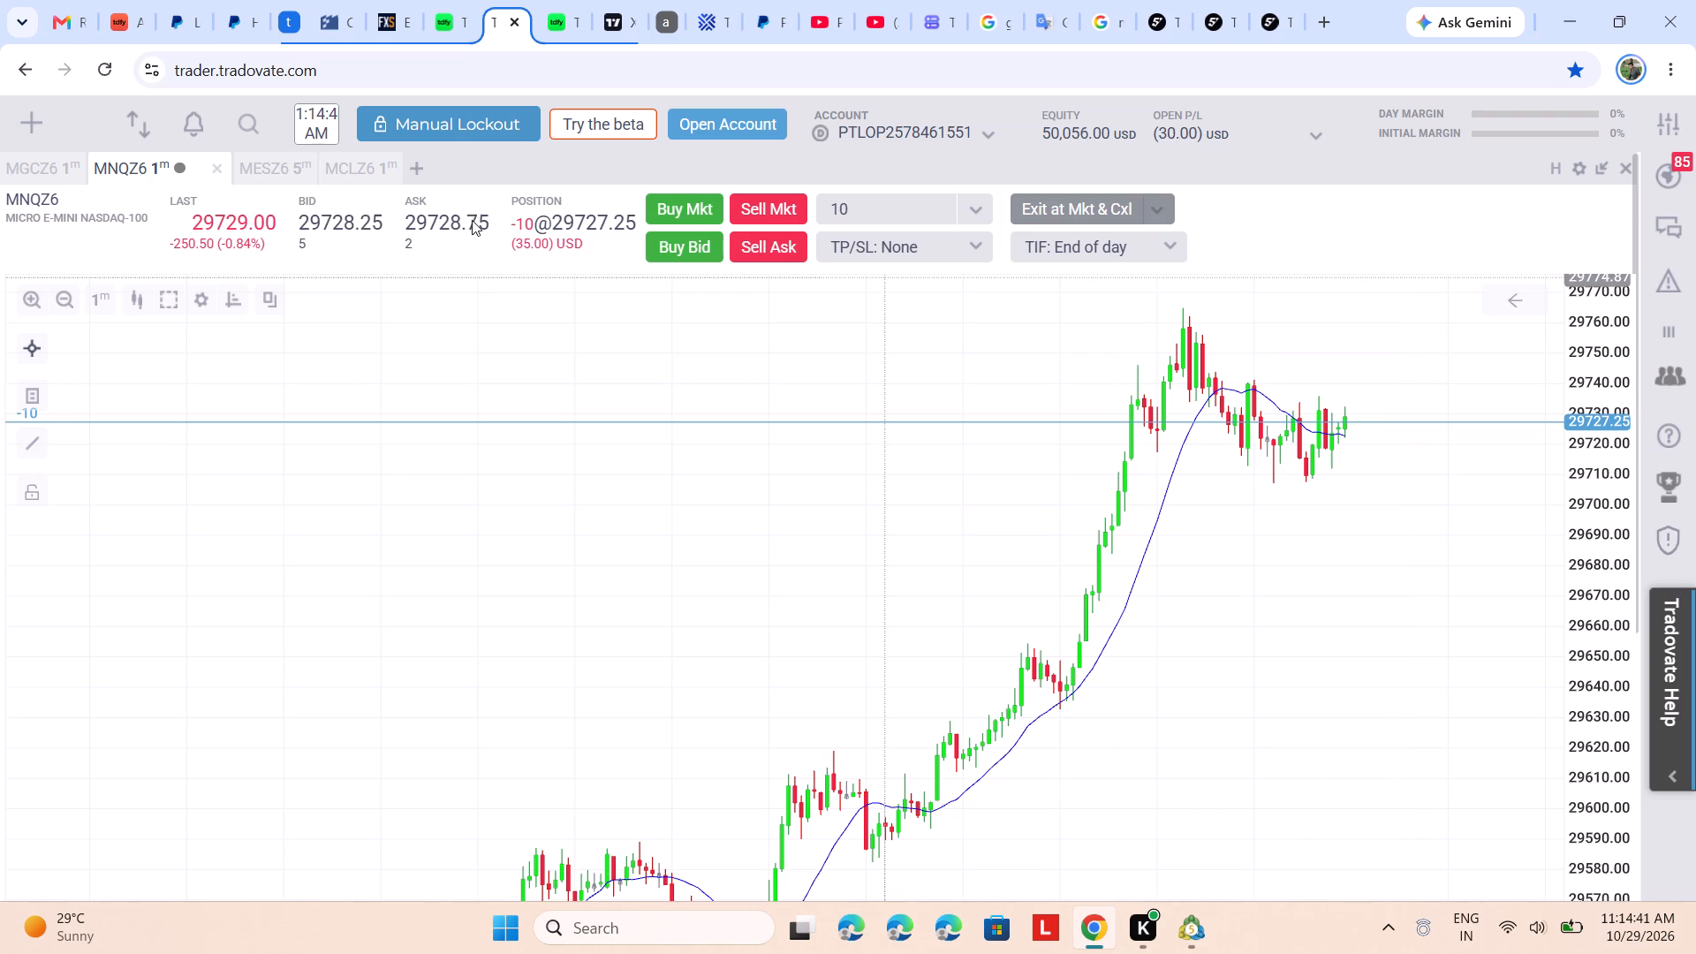
click(108, 304)
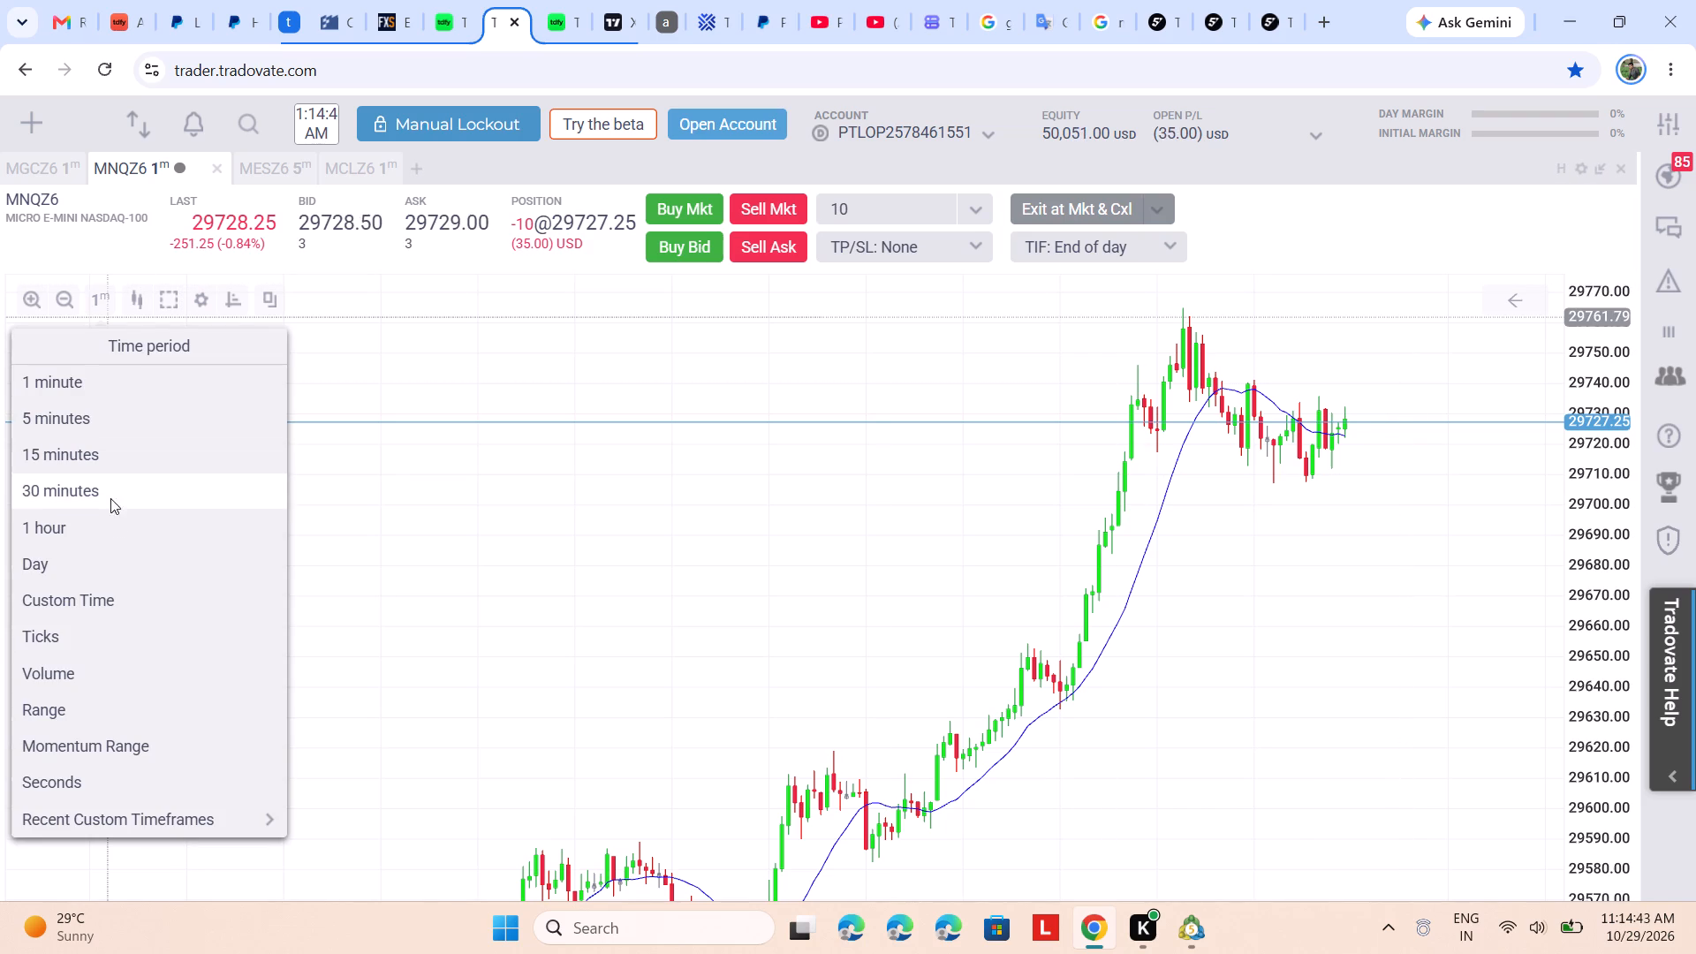
click(119, 543)
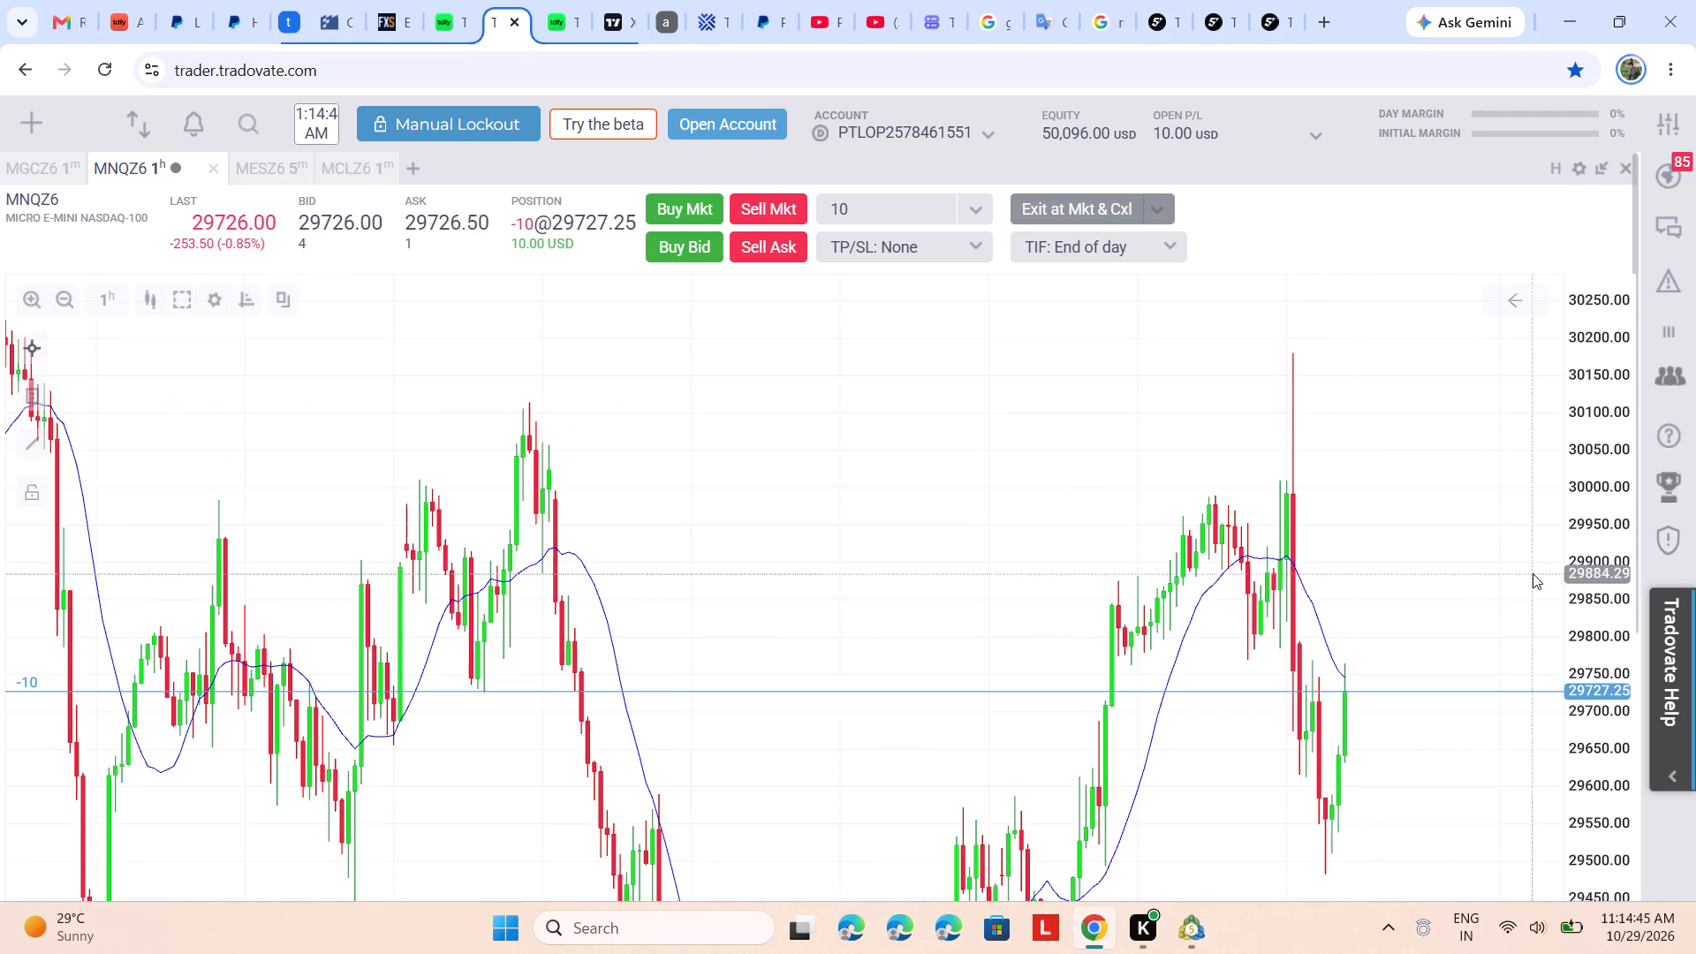
Examine the MNQZ6 hourly price action around the open short position's entry level at a wider price and time range.
drag(1616, 565, 1616, 579)
drag(1614, 637, 1532, 625)
scroll(1574, 616, down, 11)
scroll(1583, 700, down, 3)
scroll(1472, 699, up, 2)
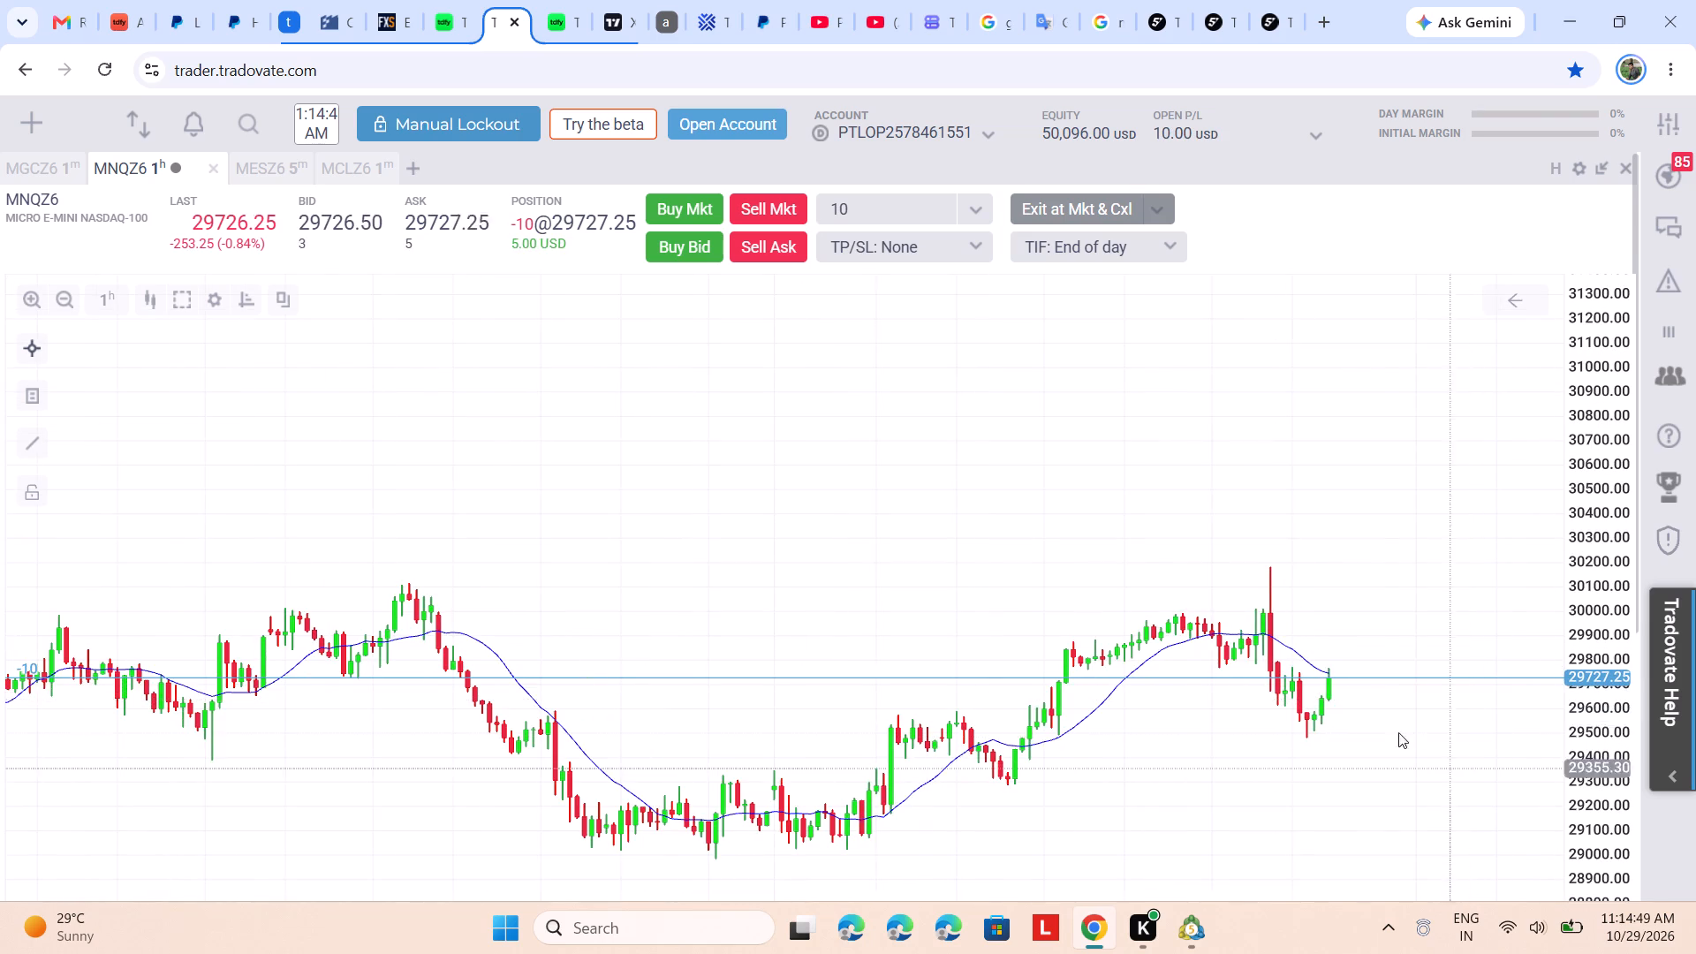
drag(1384, 727, 1372, 721)
drag(1314, 677, 1292, 654)
click(1260, 573)
scroll(1332, 621, down, 1)
double_click(1252, 691)
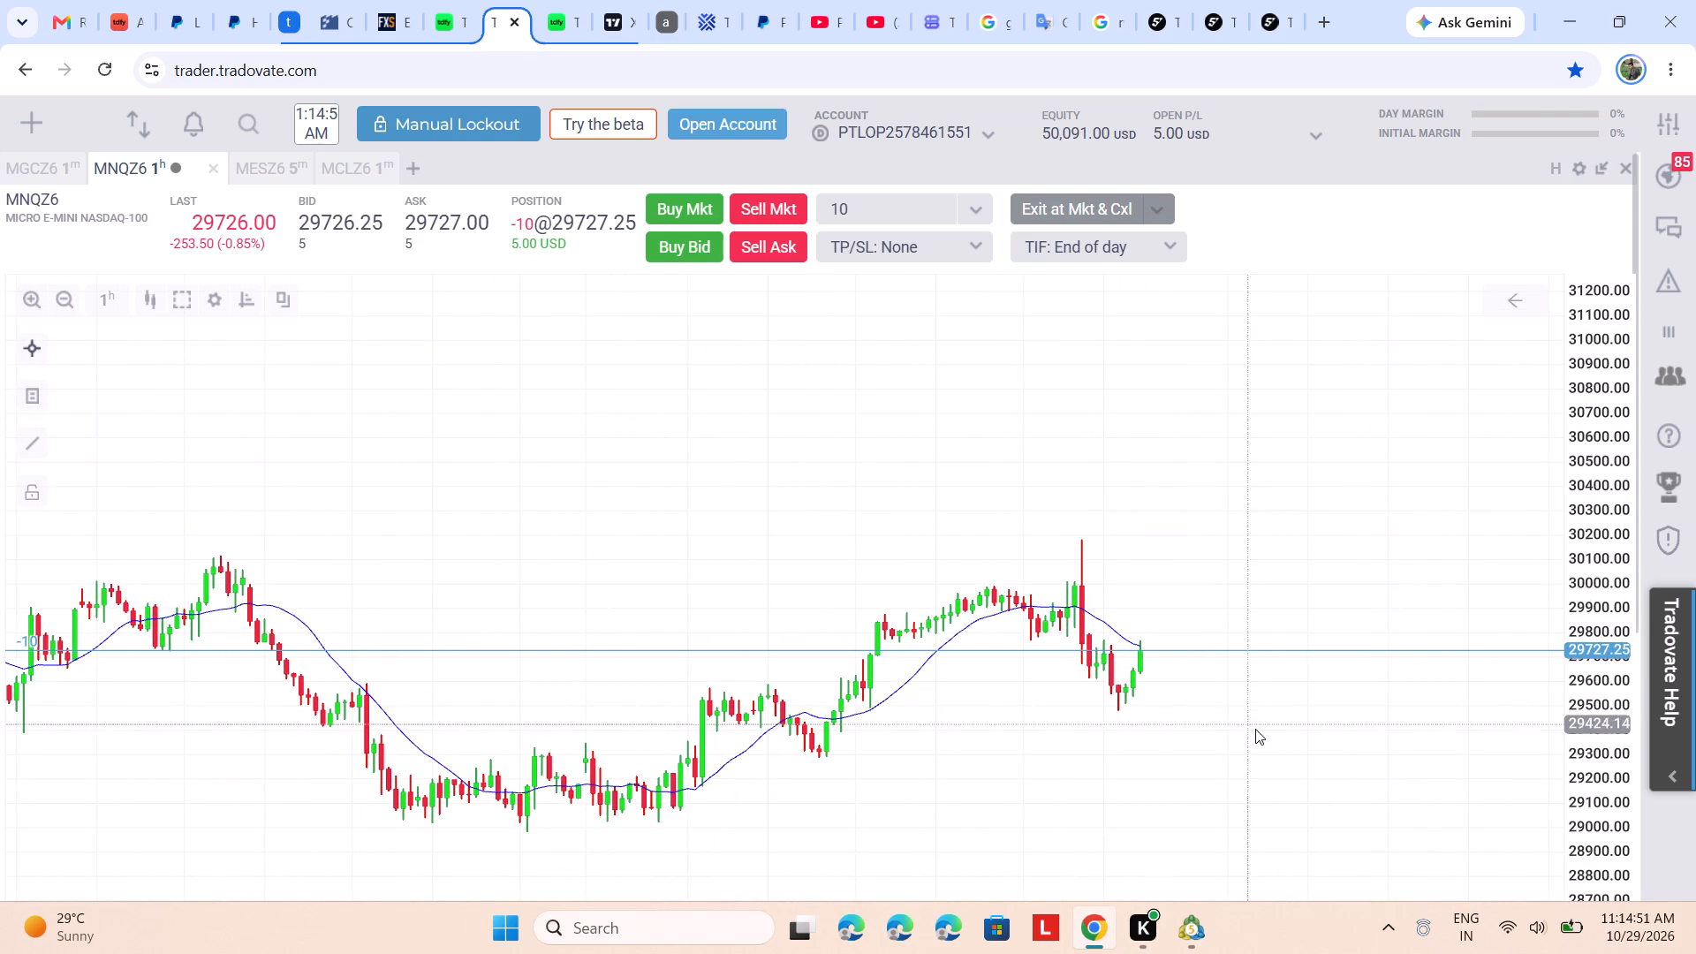
scroll(1262, 729, down, 3)
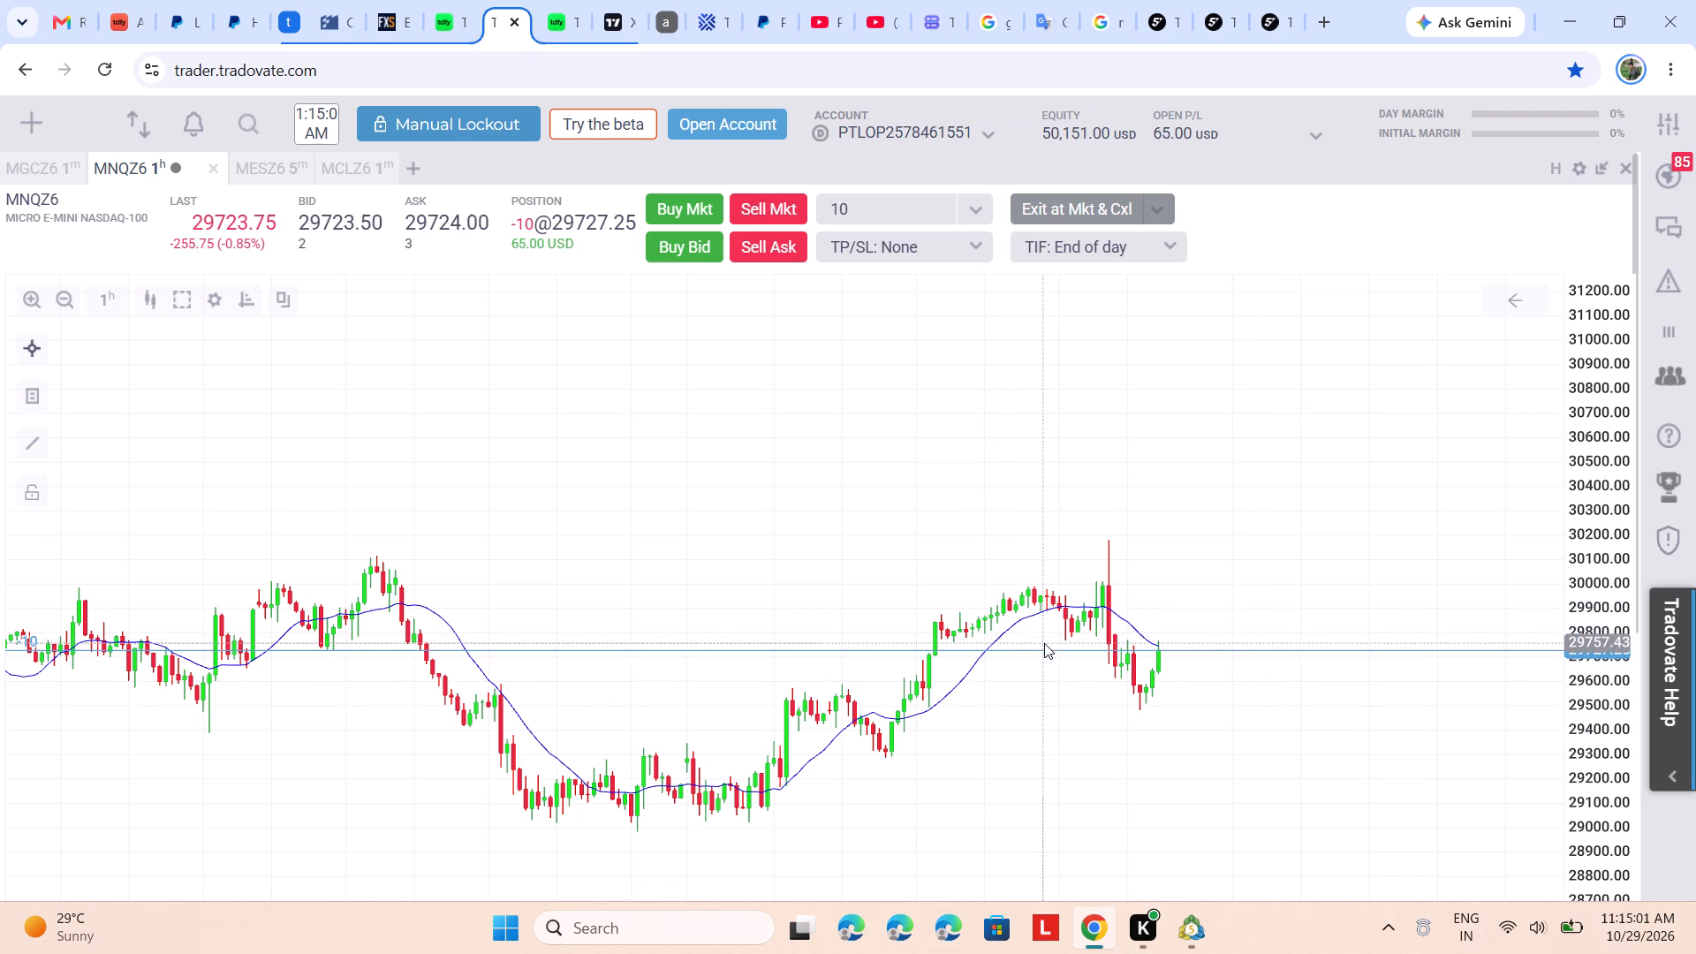
click(1065, 622)
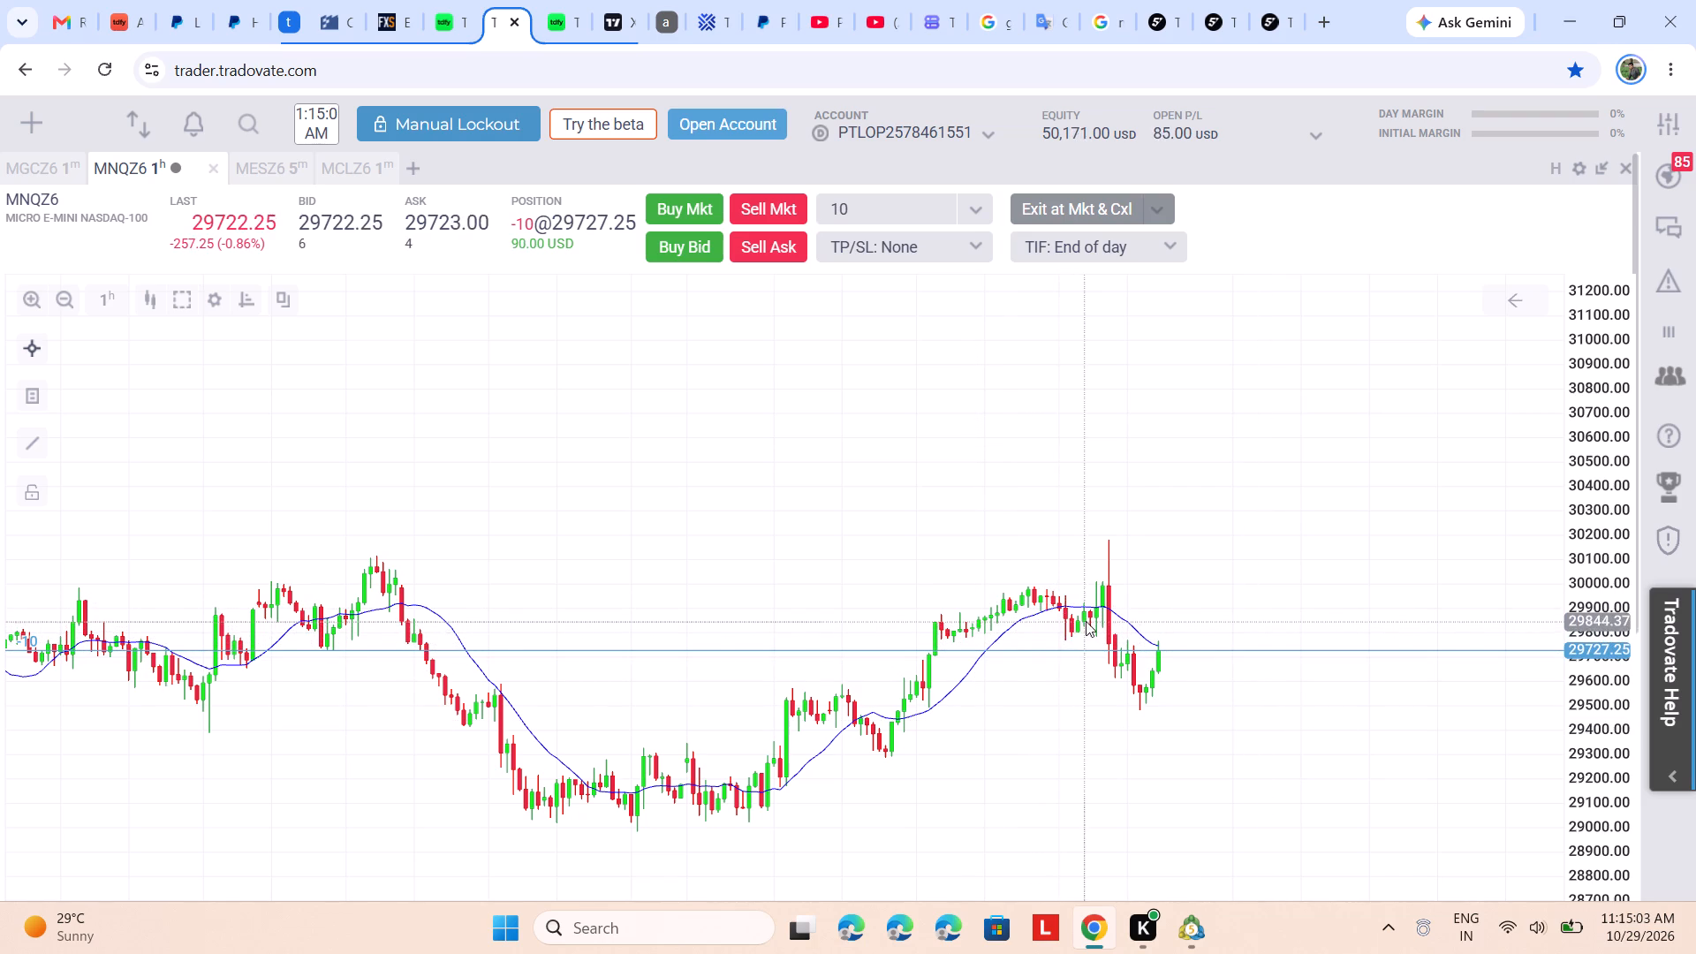
Set the MNQZ6 chart's time period to 1 minute and watch price around the short position's entry level.
double_click(1086, 621)
click(1201, 254)
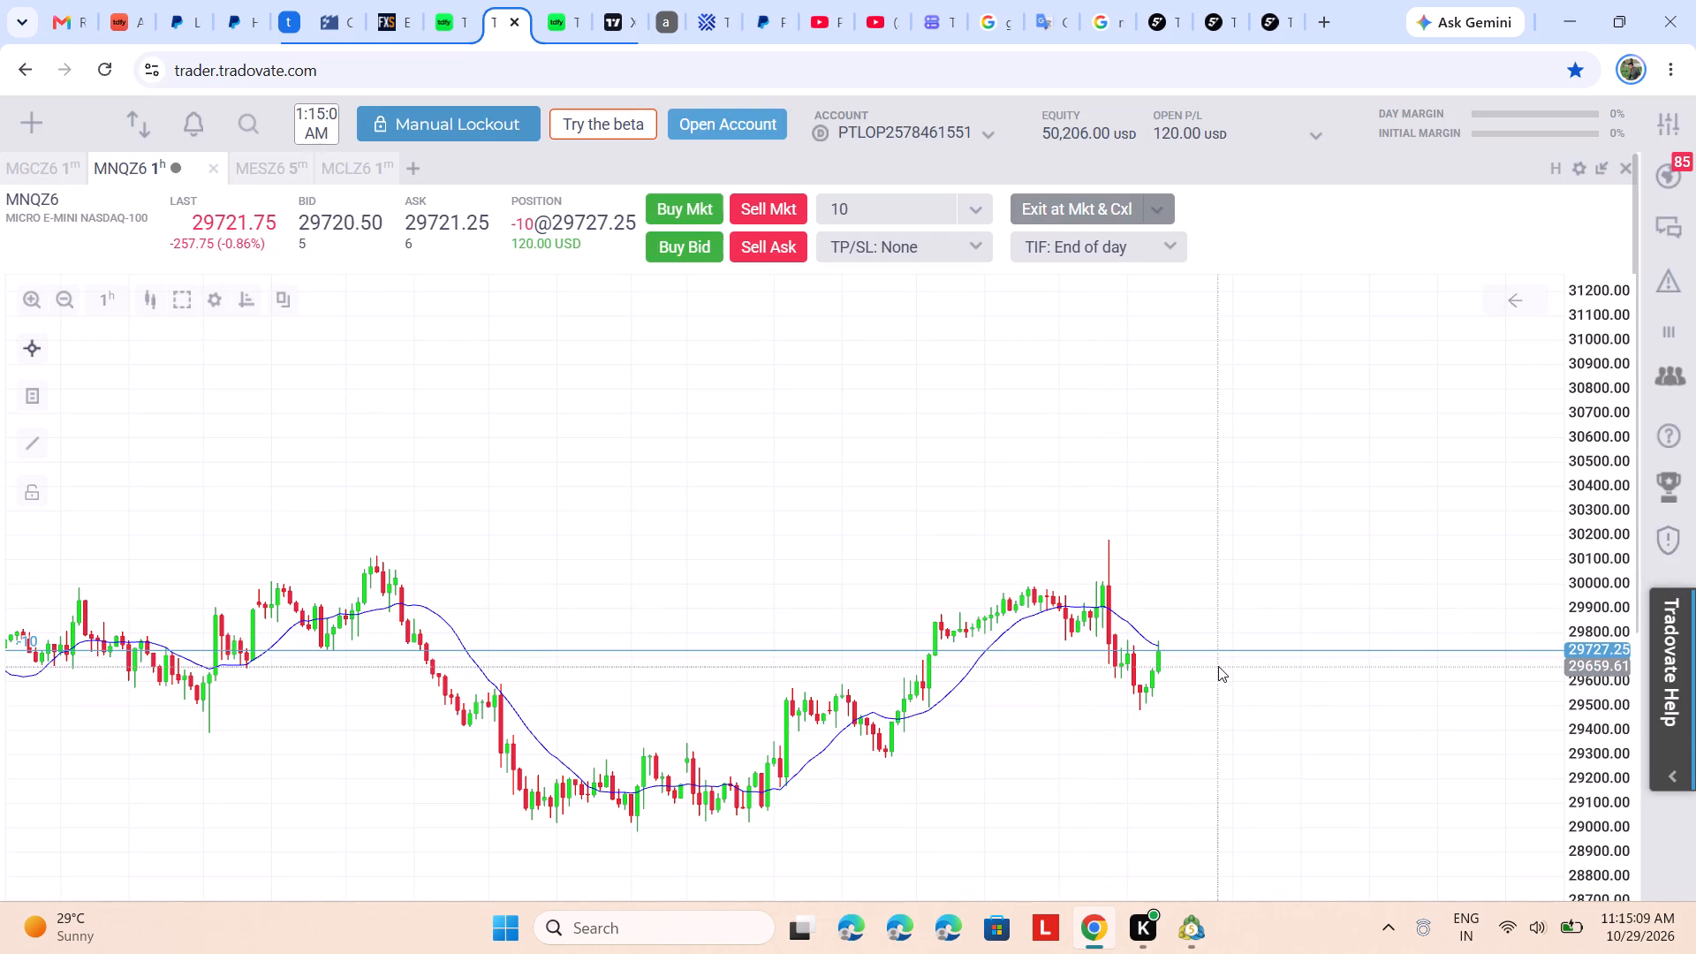
click(108, 291)
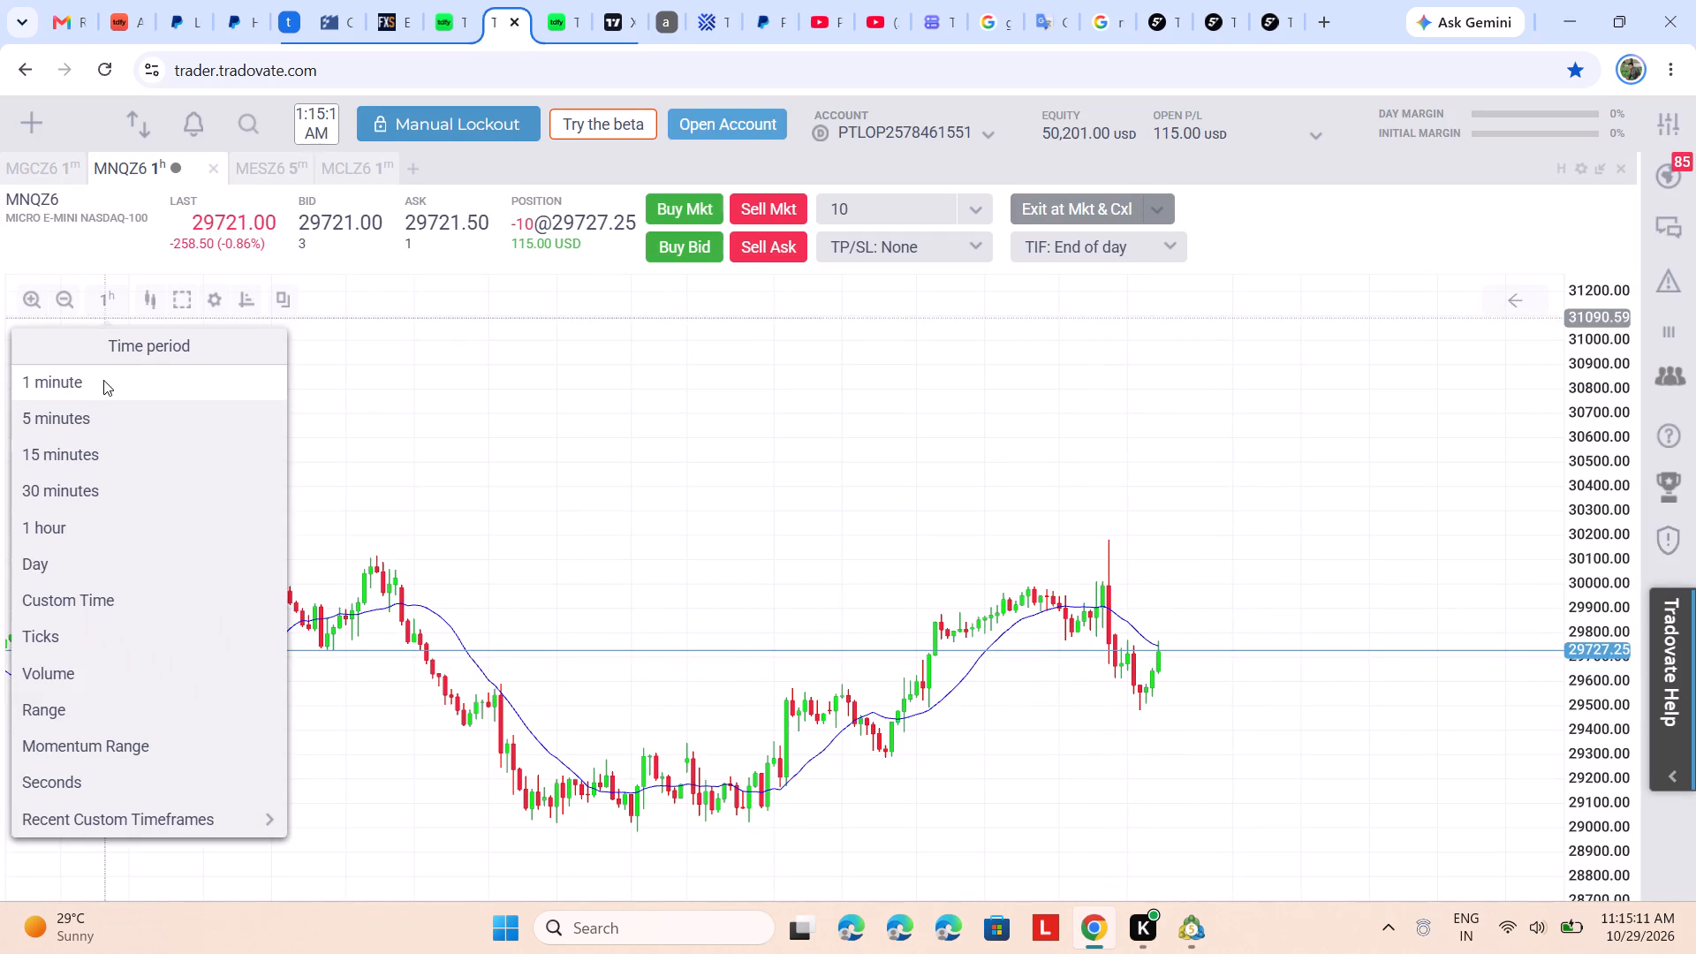
click(103, 380)
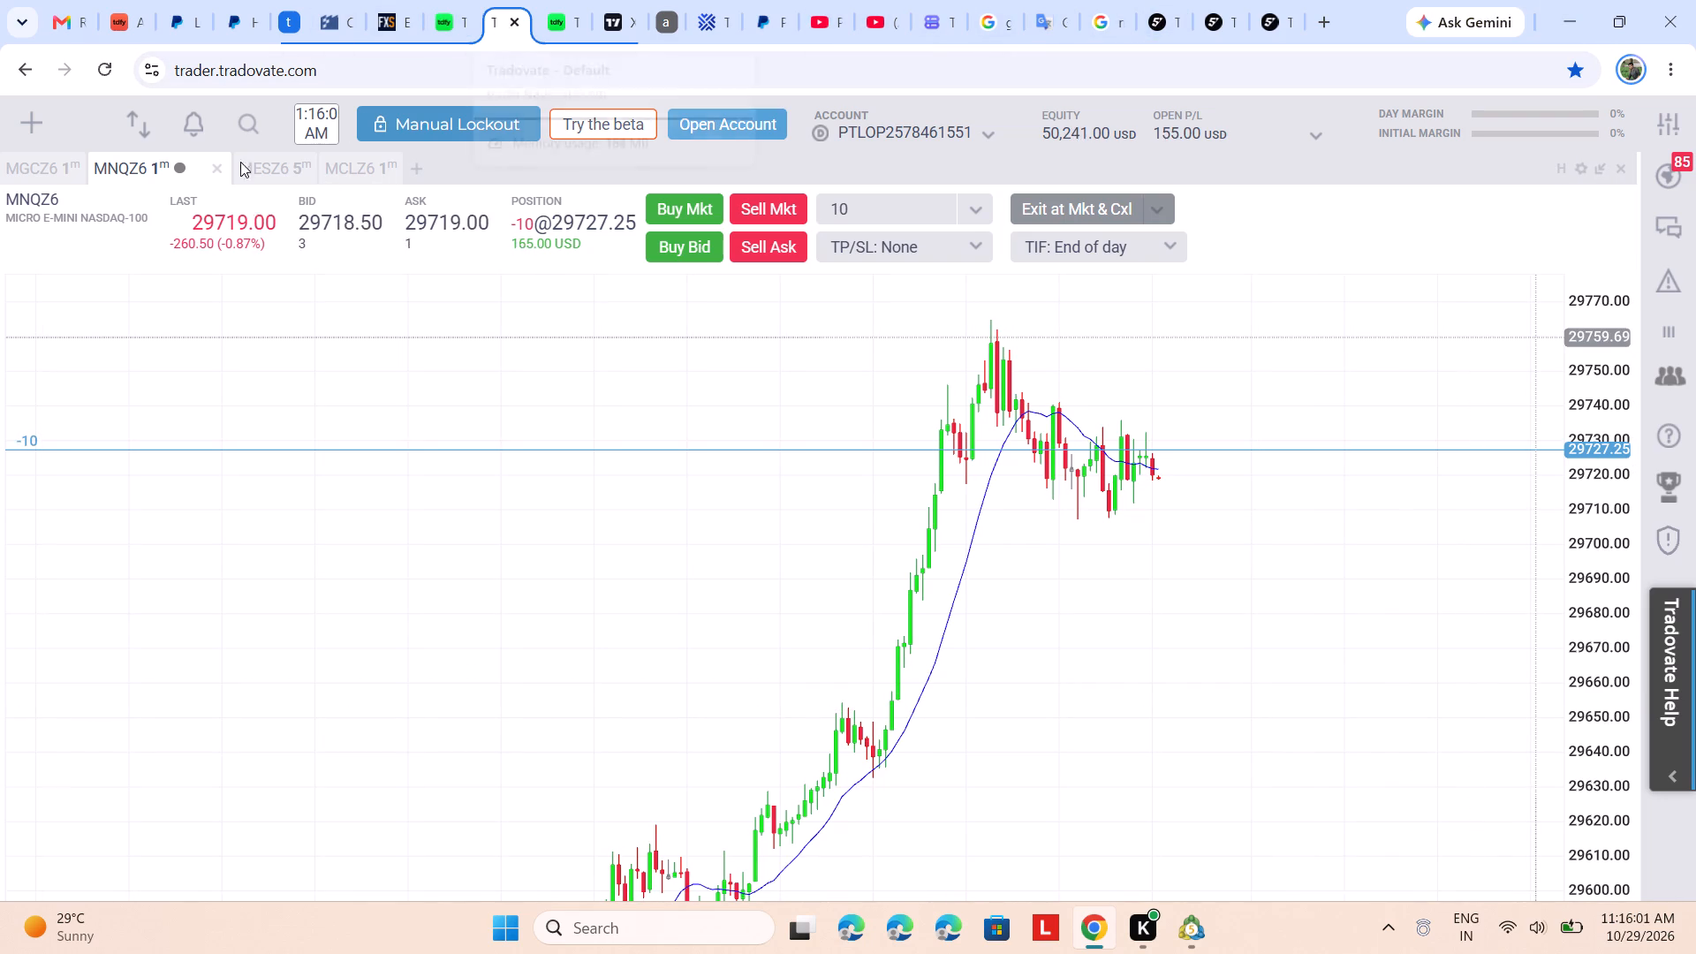
Set the MNQZ6 chart back to 1 hour and examine recent price action around the short position's entry level.
click(131, 163)
click(148, 181)
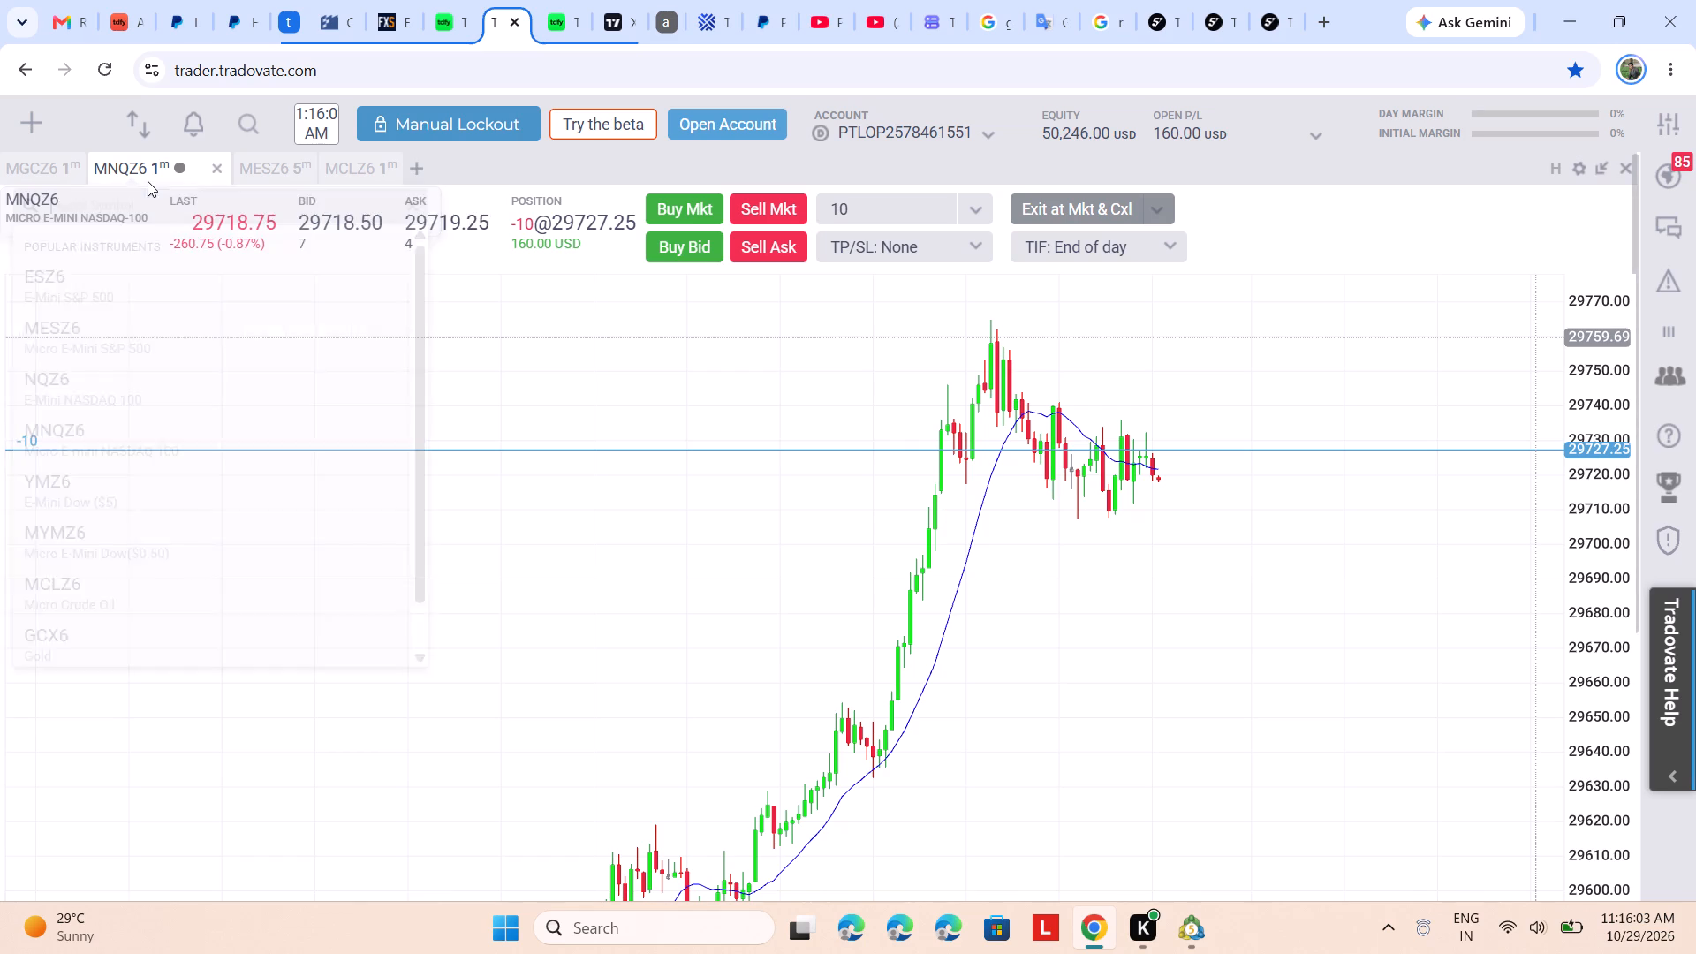
click(104, 300)
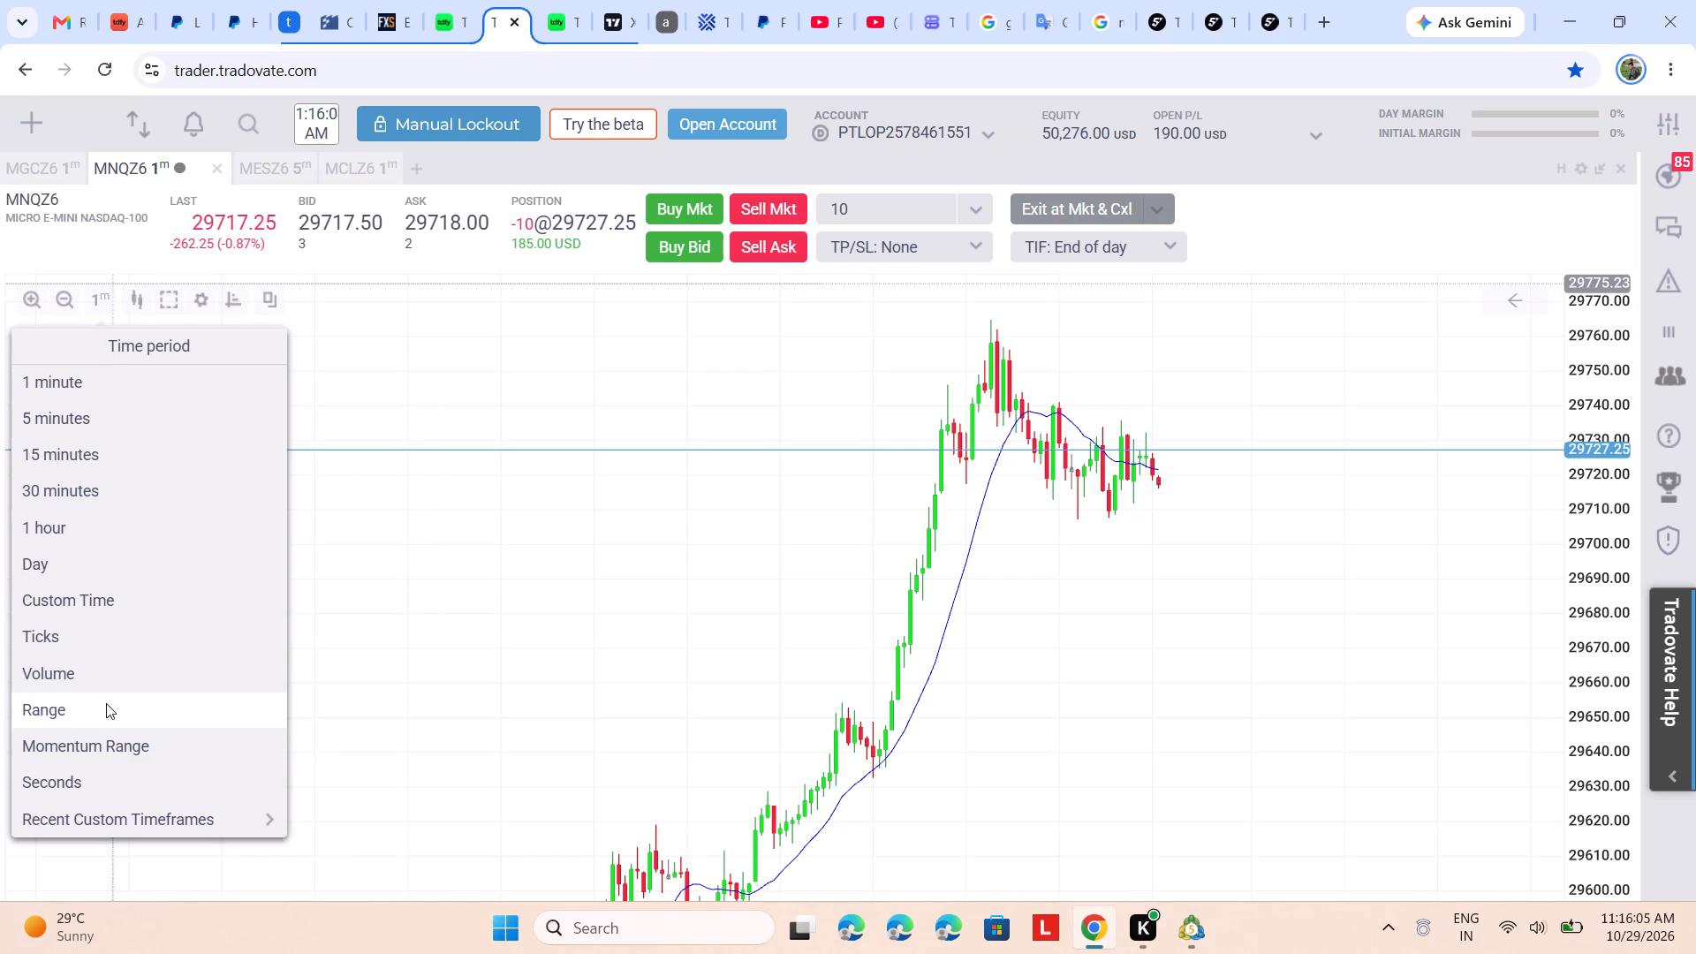
click(145, 541)
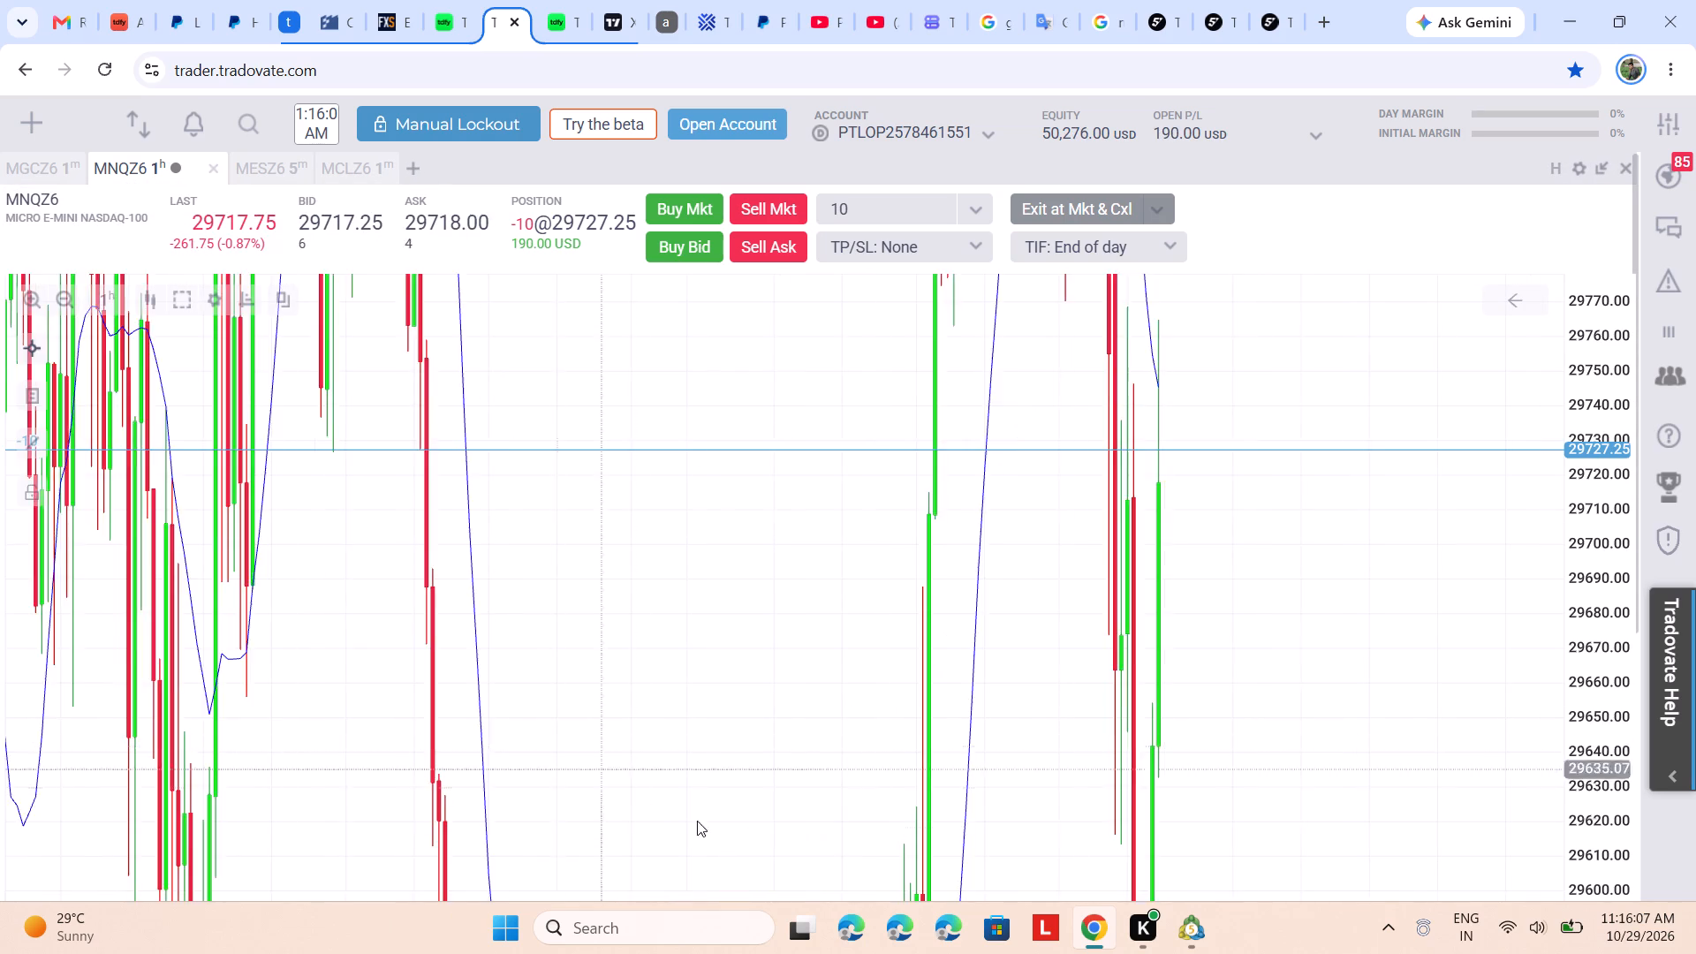
scroll(1557, 669, down, 1)
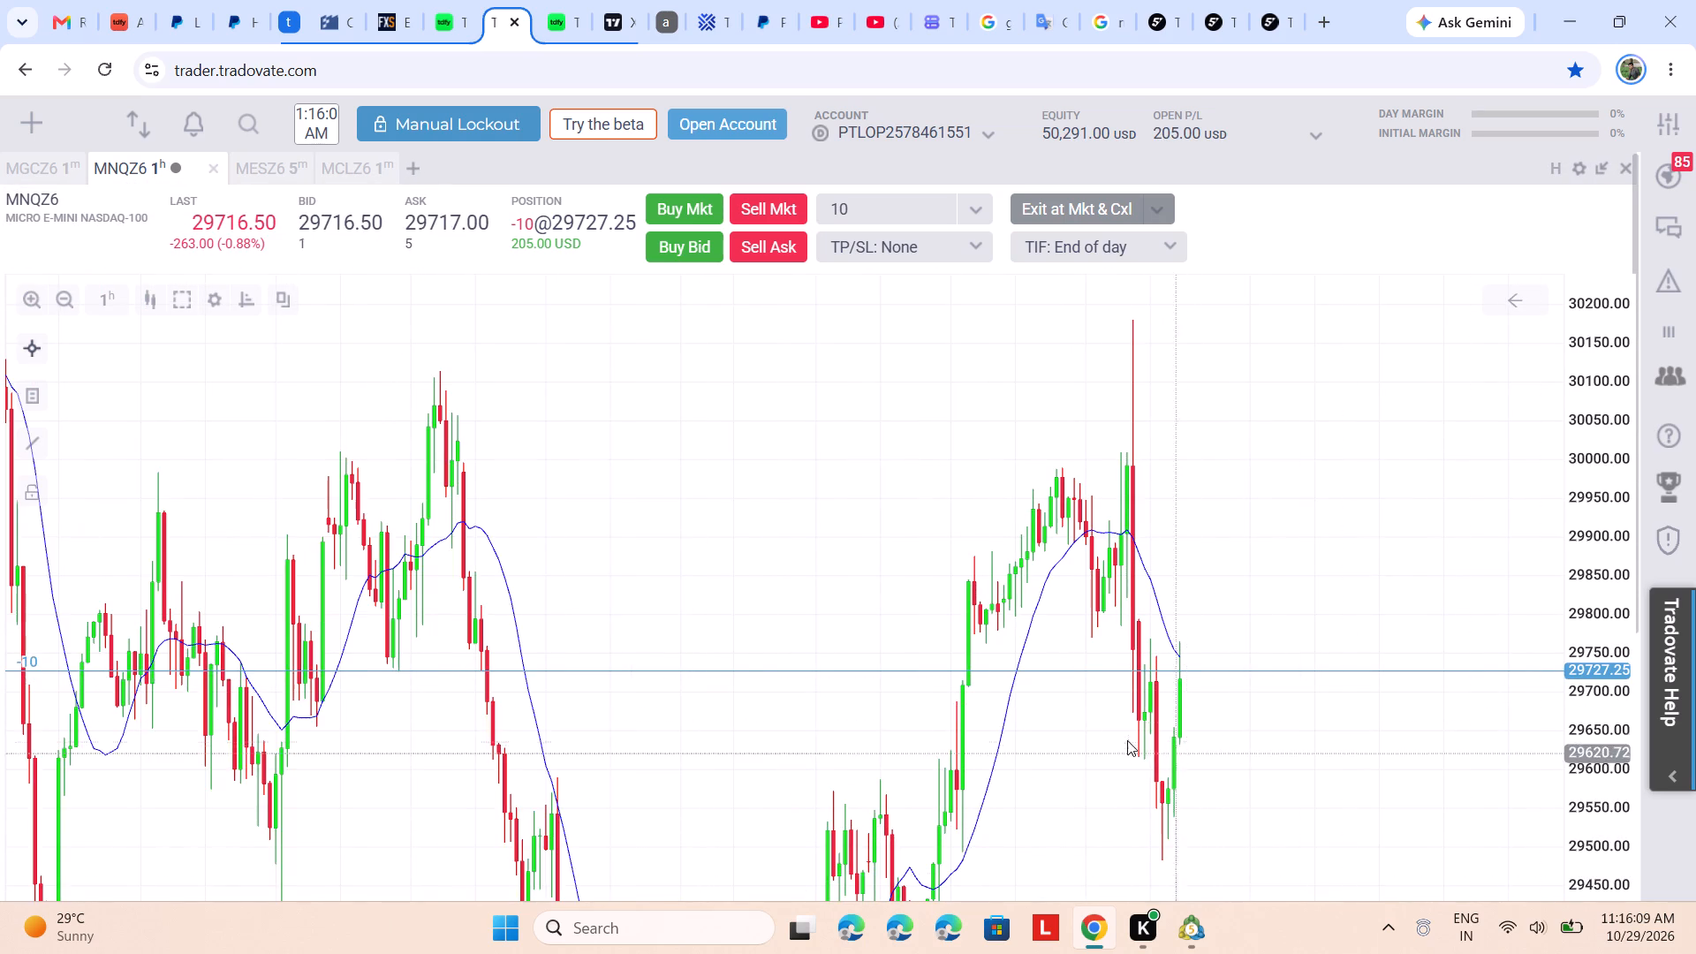
scroll(1126, 739, up, 2)
scroll(1235, 700, up, 5)
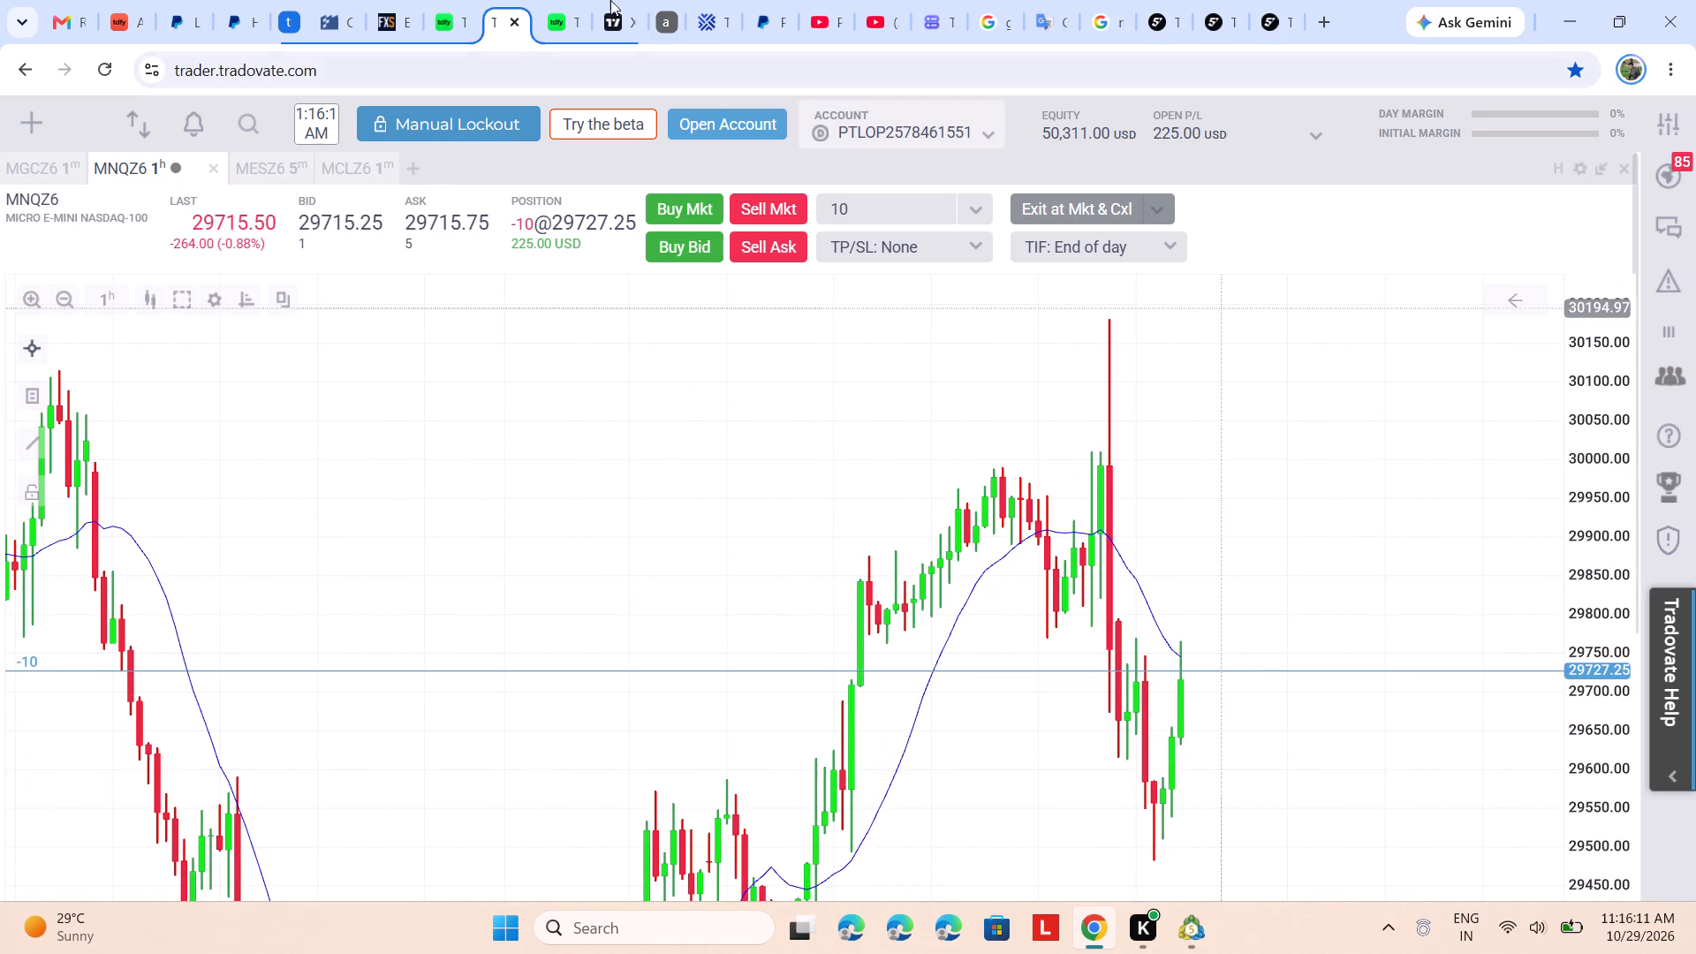
Go to the XAUUSD 15-minute chart on TradingView and examine price against the marked zones over a wider range.
click(610, 0)
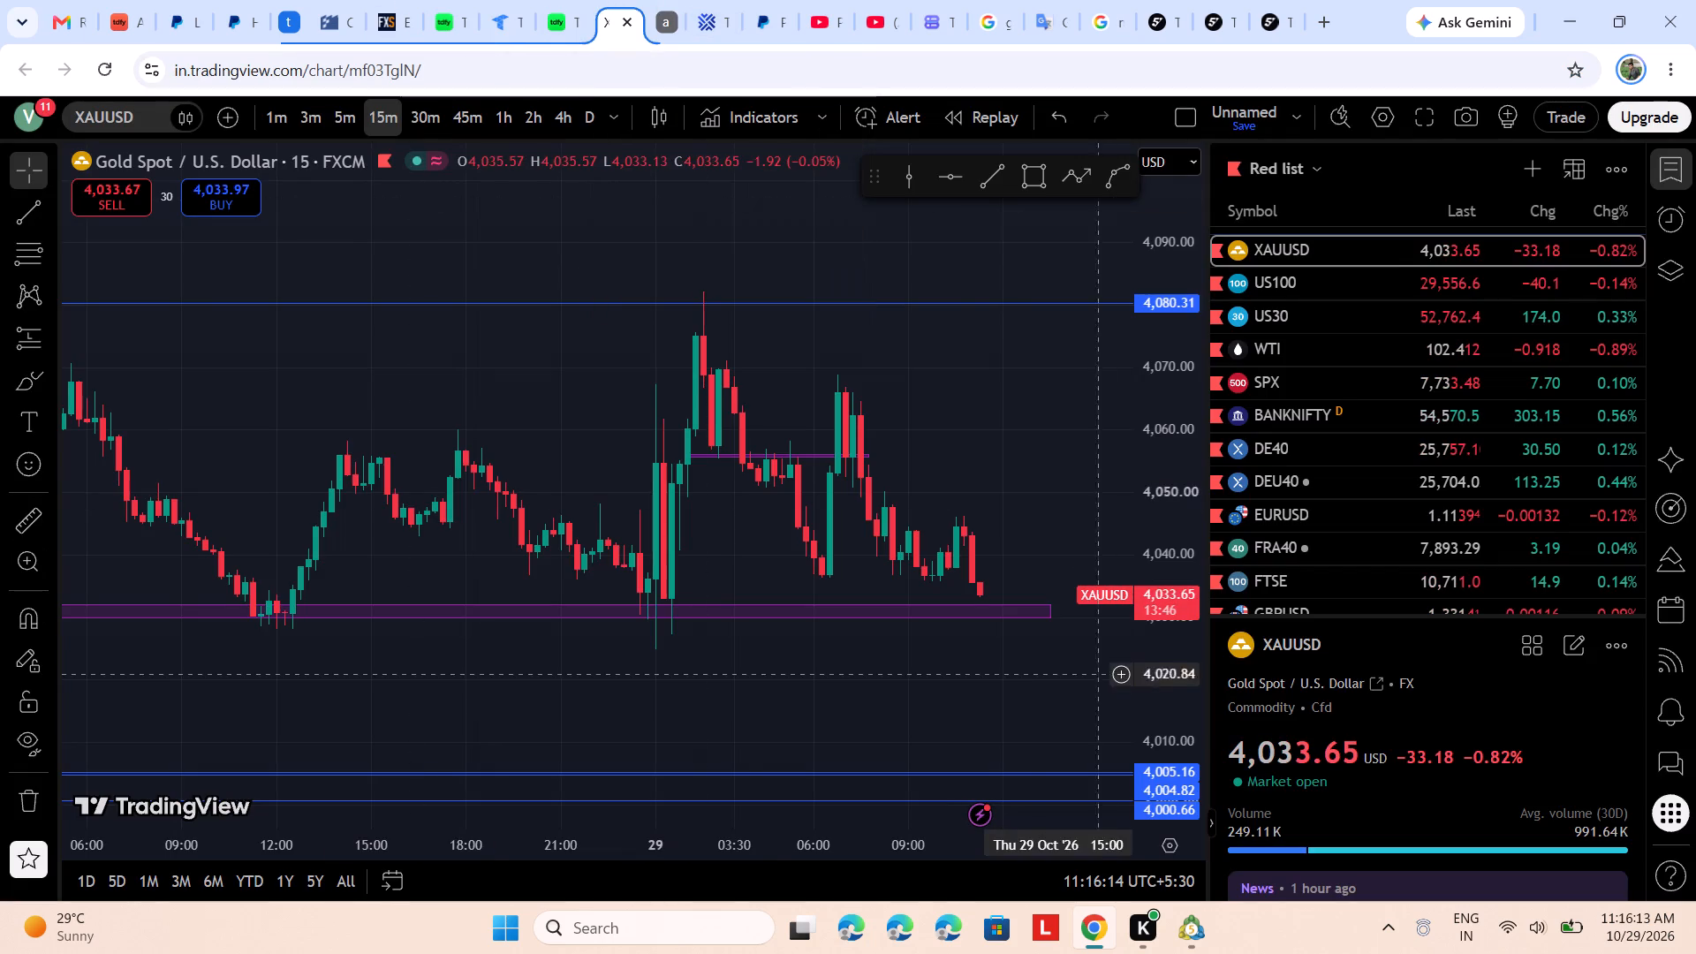
scroll(978, 519, down, 7)
click(1183, 519)
drag(1167, 553, 1161, 589)
click(1161, 589)
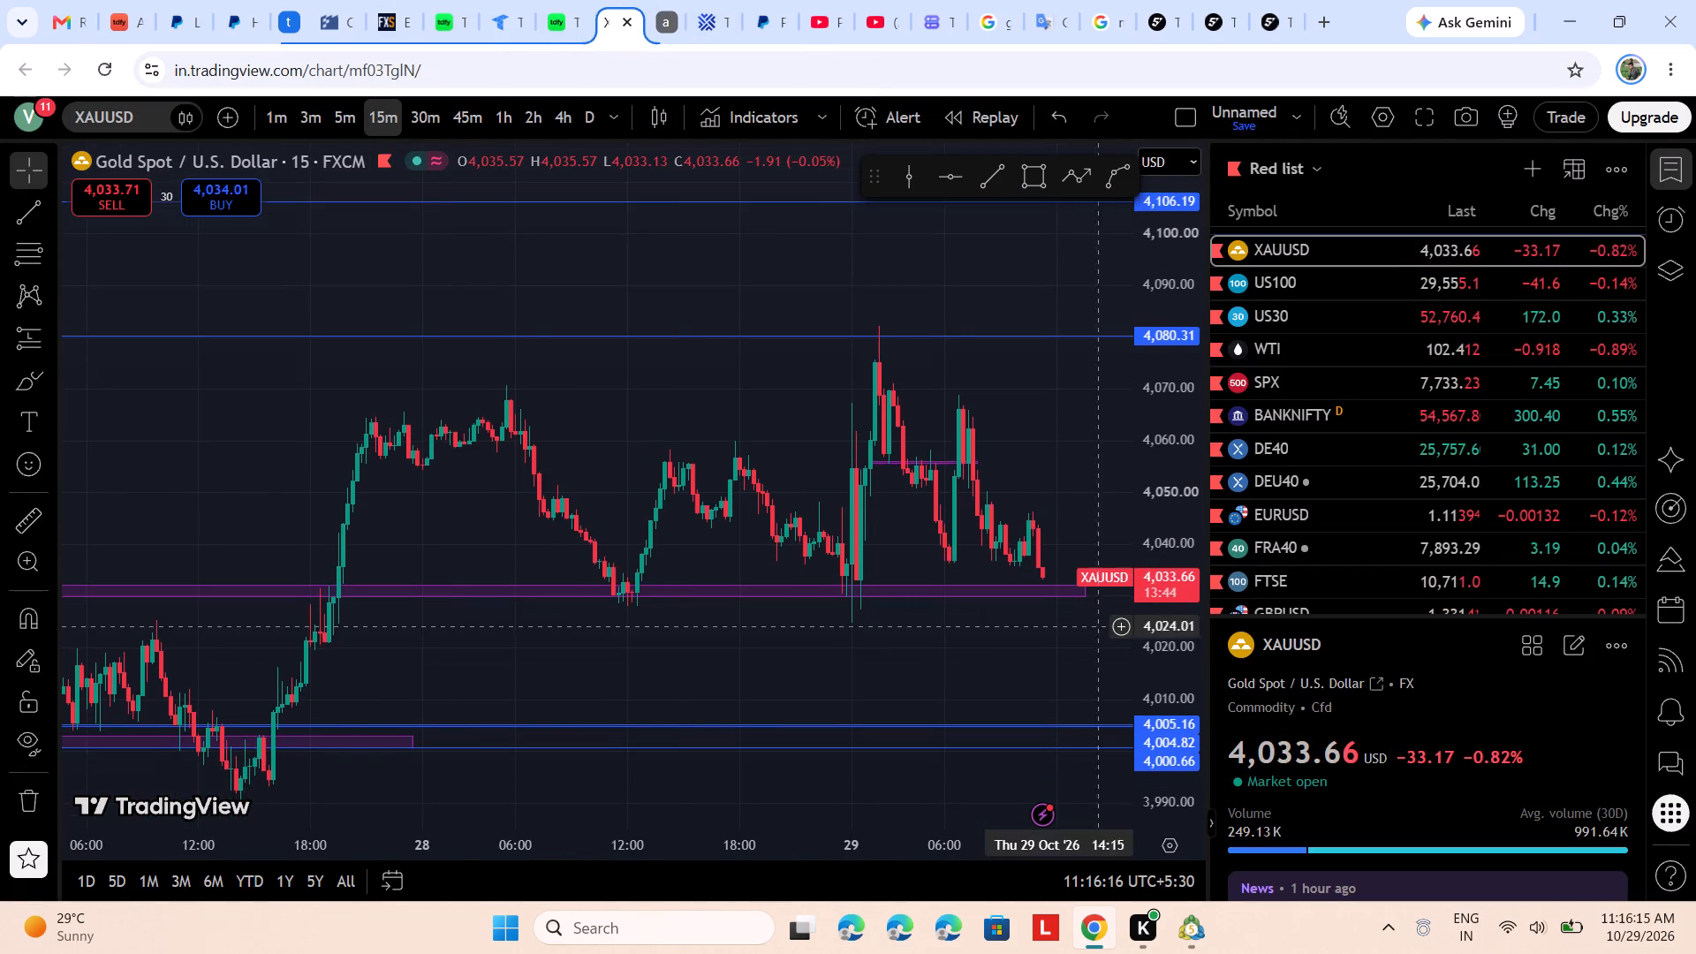
scroll(1080, 636, down, 3)
click(1173, 552)
drag(1165, 589, 1155, 631)
drag(1154, 636, 1153, 645)
scroll(973, 620, up, 2)
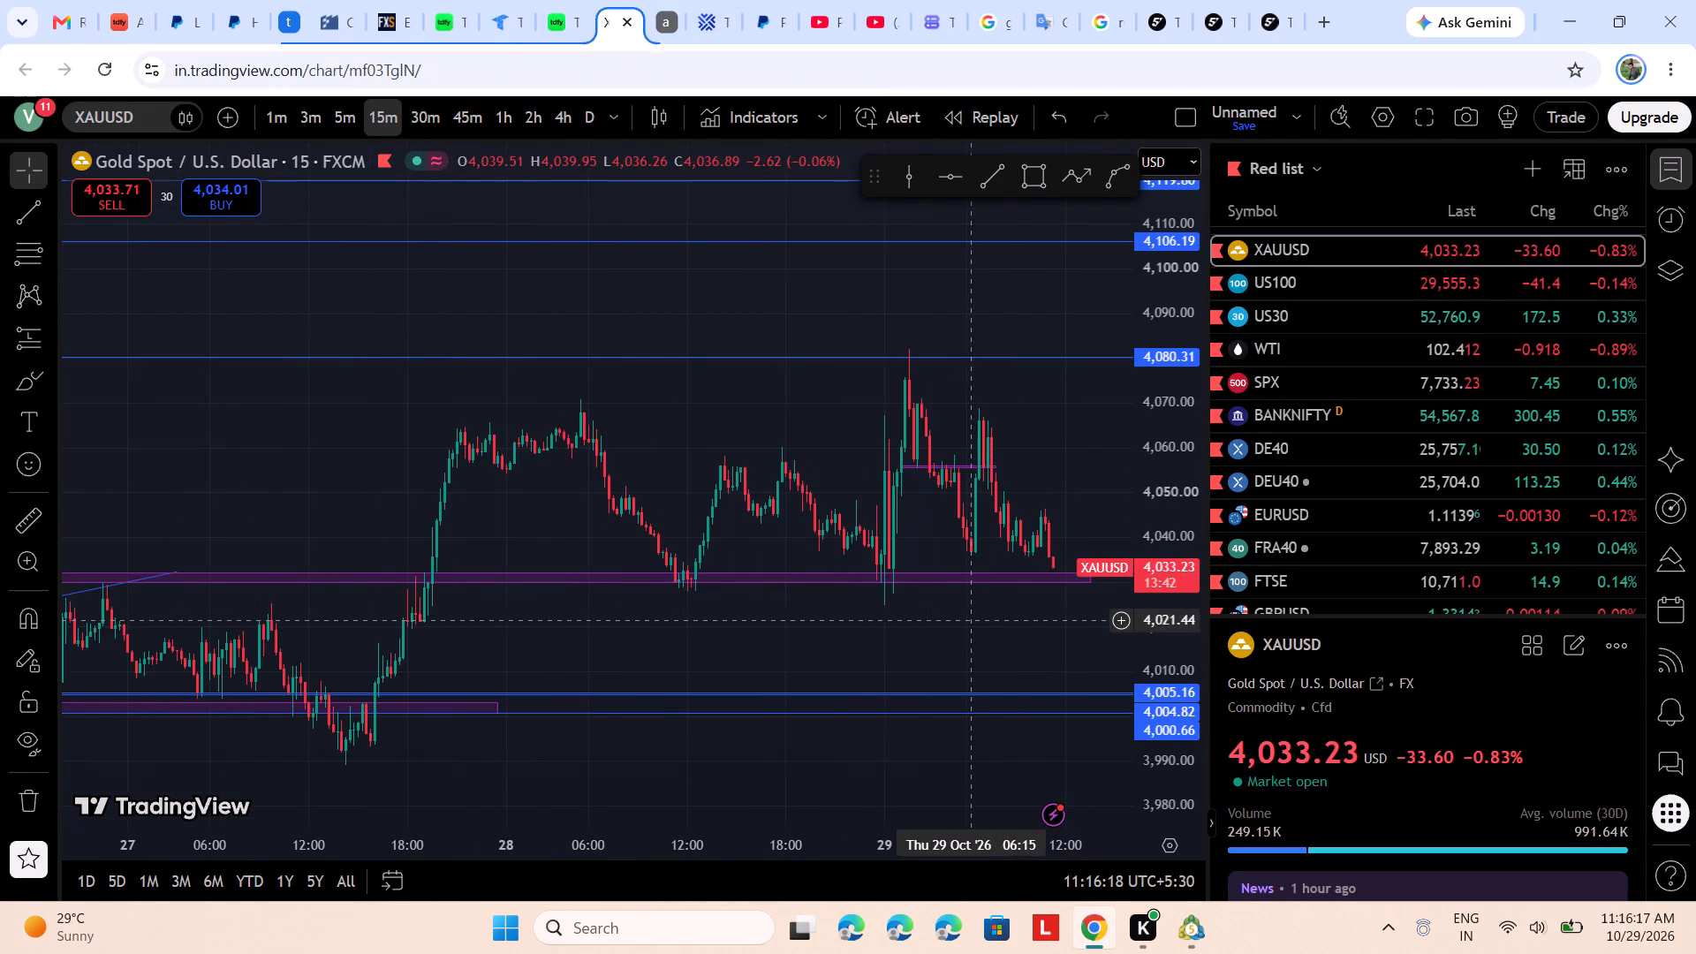
drag(969, 623, 941, 625)
drag(912, 625, 853, 622)
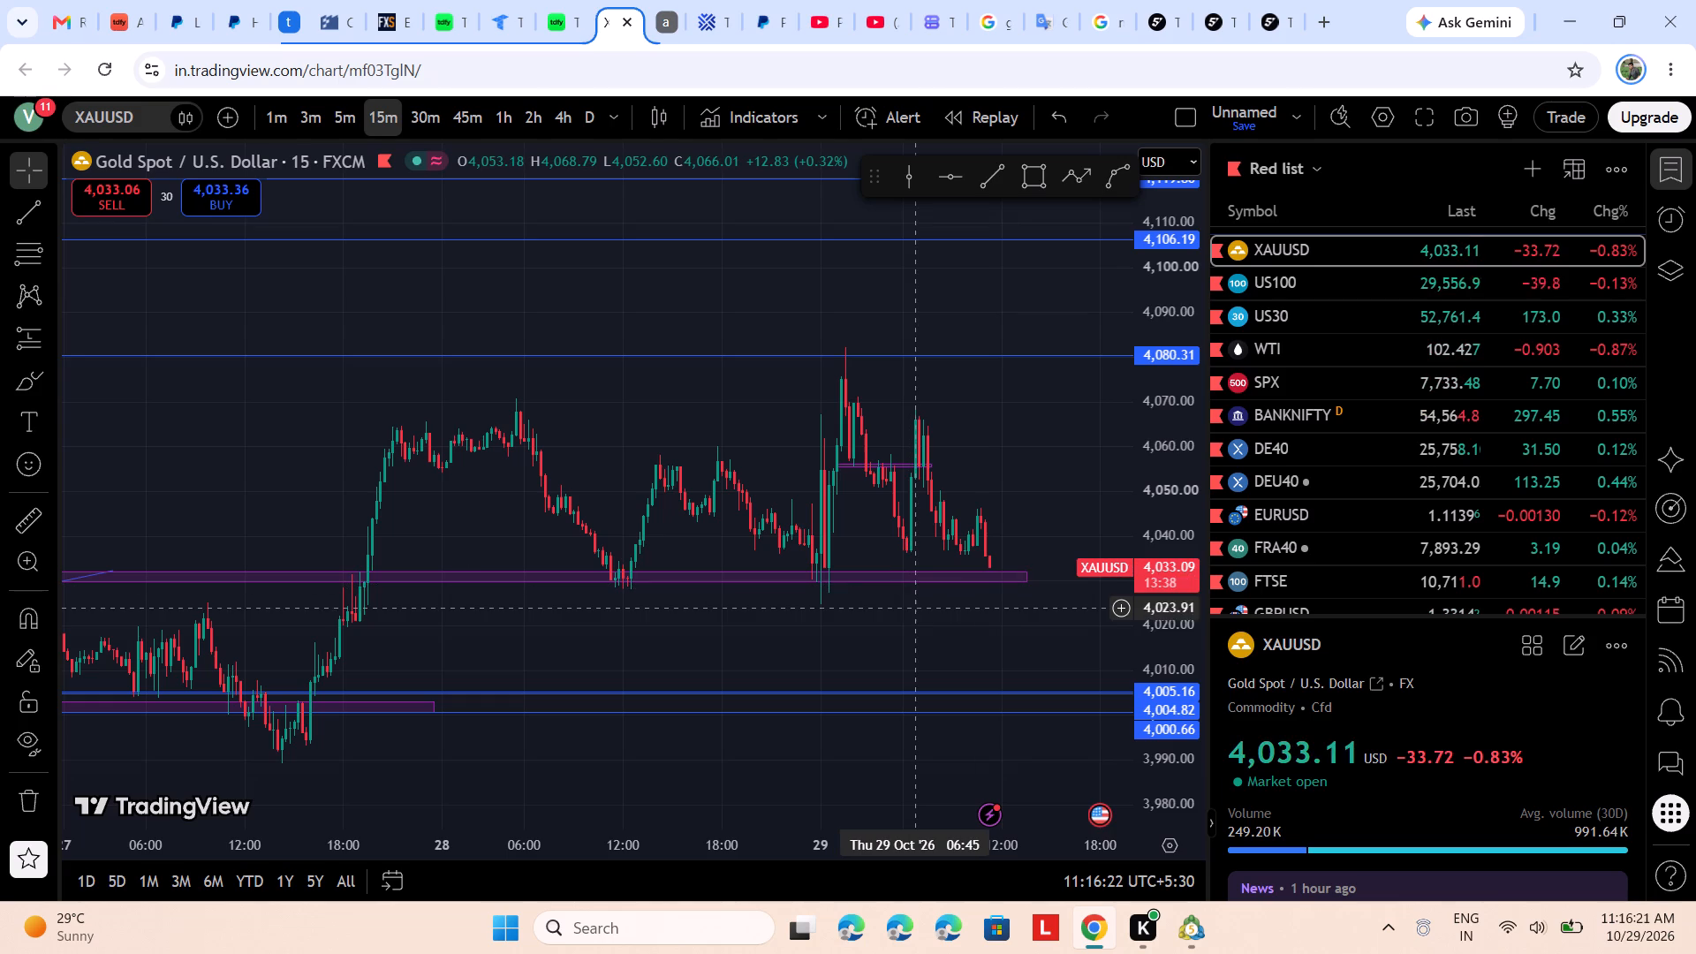
scroll(915, 576, up, 3)
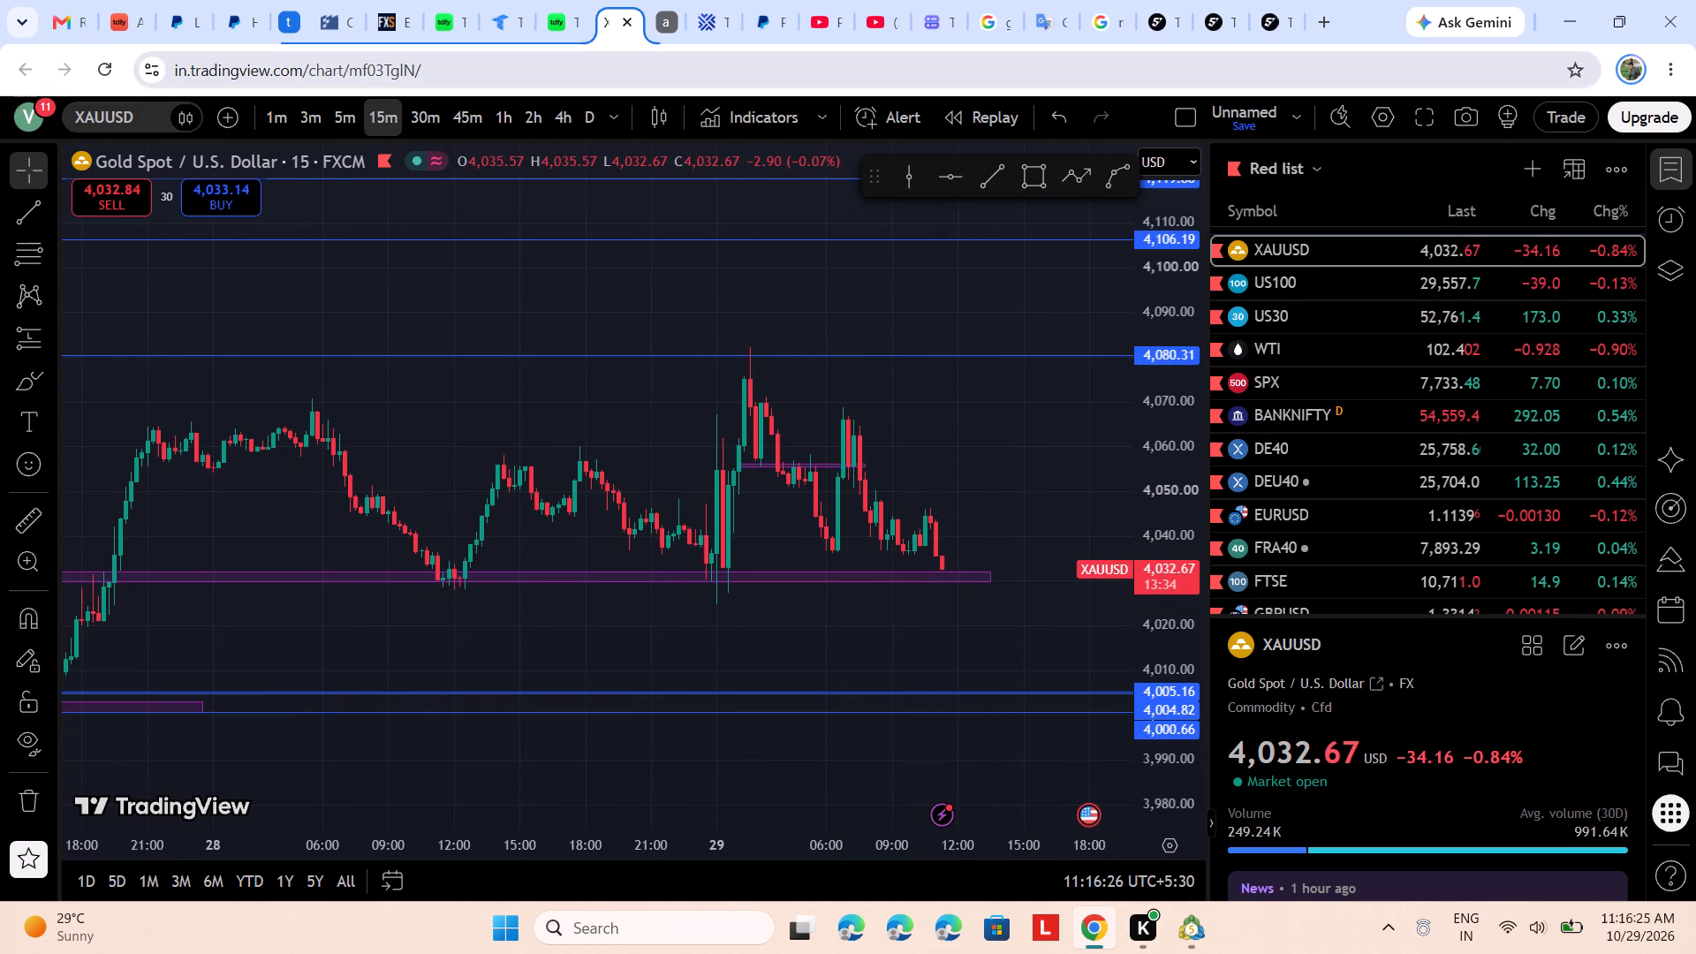
Switch to MetaTrader 5 and examine the XAUUSD M1 chart around the closed trade at a wider price range.
click(1194, 935)
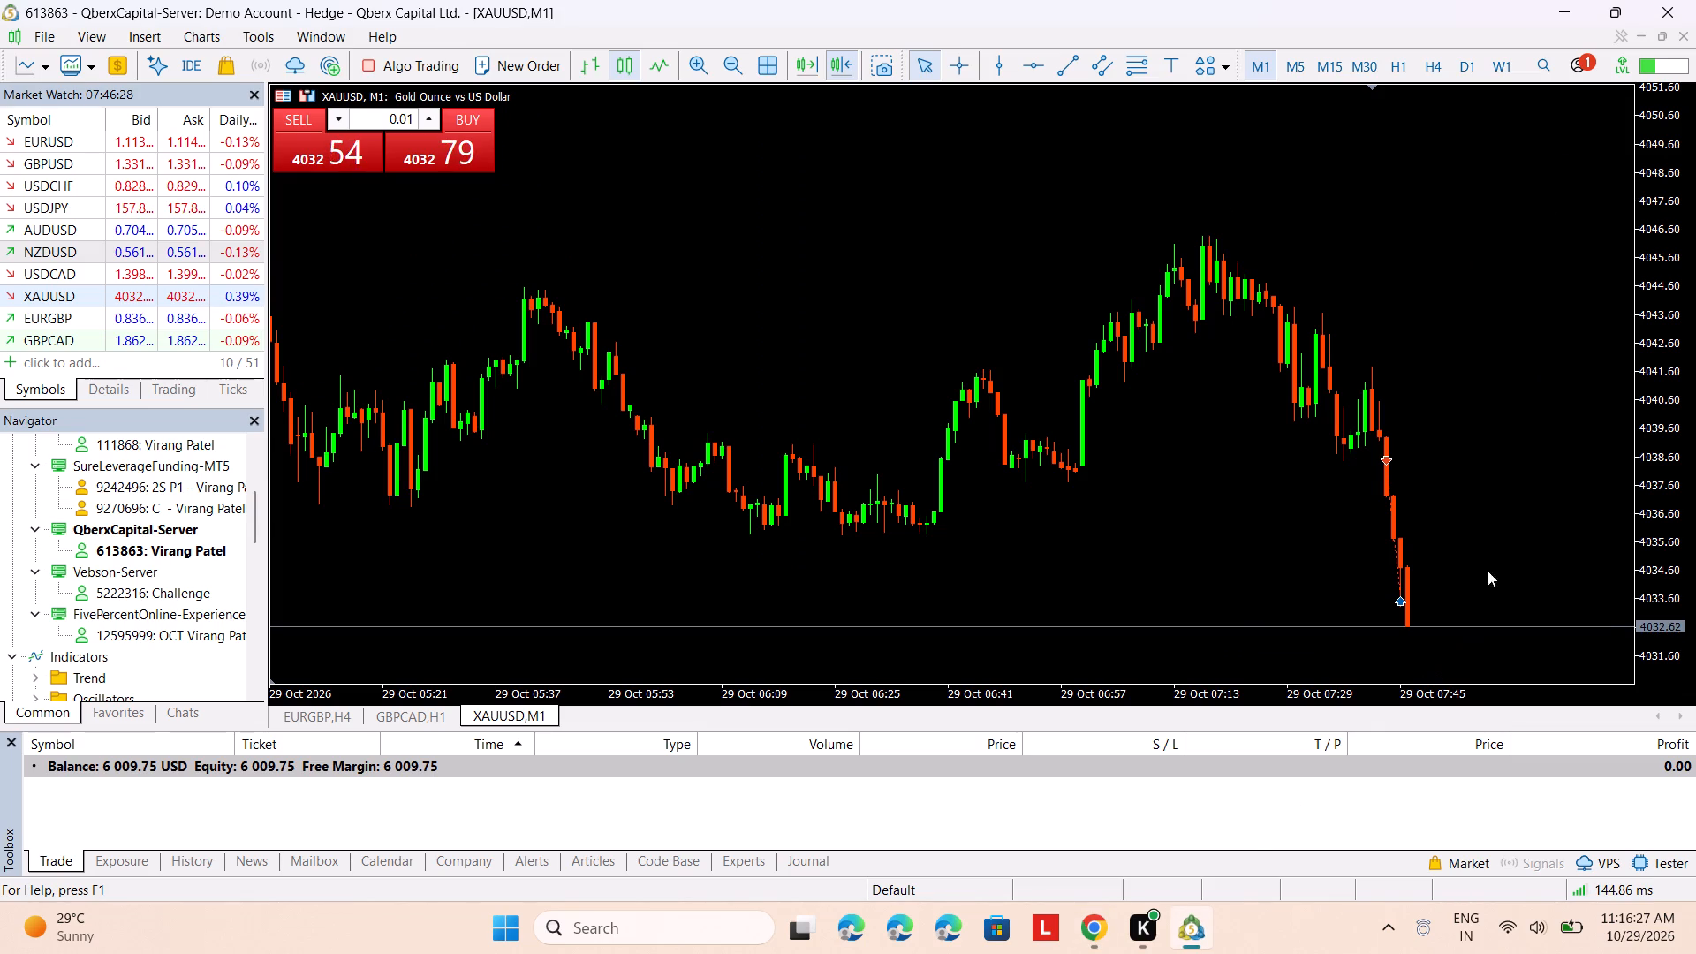
scroll(1516, 525, down, 3)
scroll(1520, 524, up, 5)
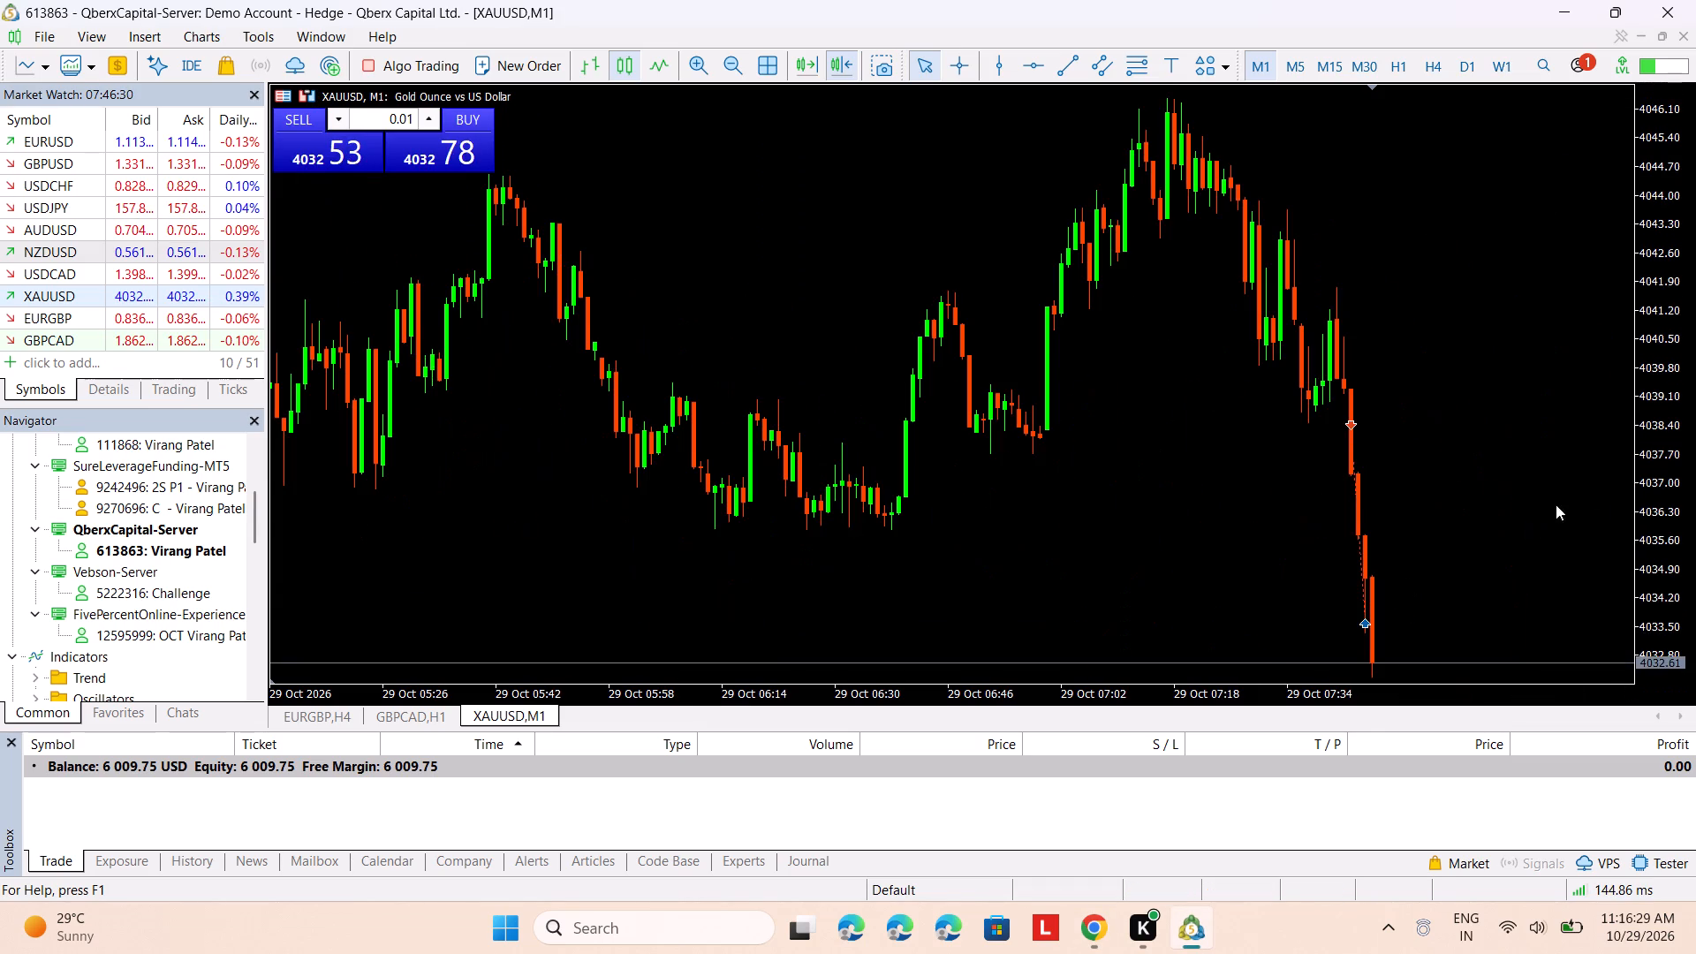
drag(1669, 418, 1669, 441)
drag(1669, 464, 1669, 480)
drag(1669, 498, 1666, 533)
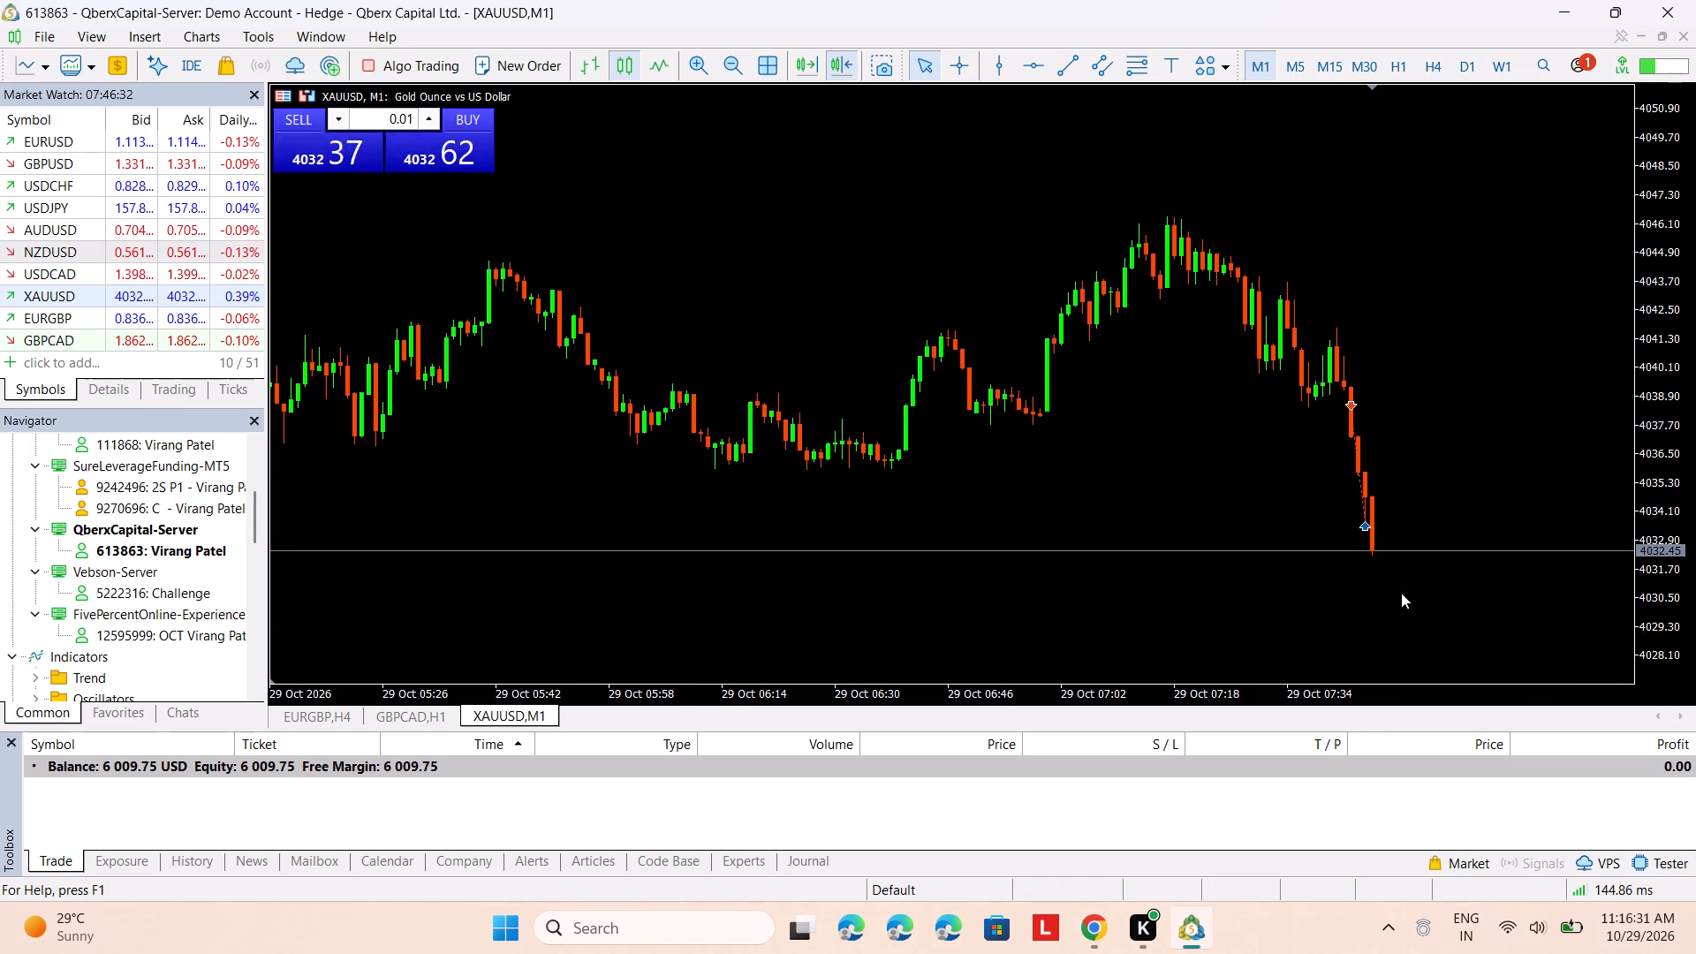
drag(1649, 418, 1651, 441)
drag(1653, 473, 1651, 520)
scroll(1319, 510, up, 3)
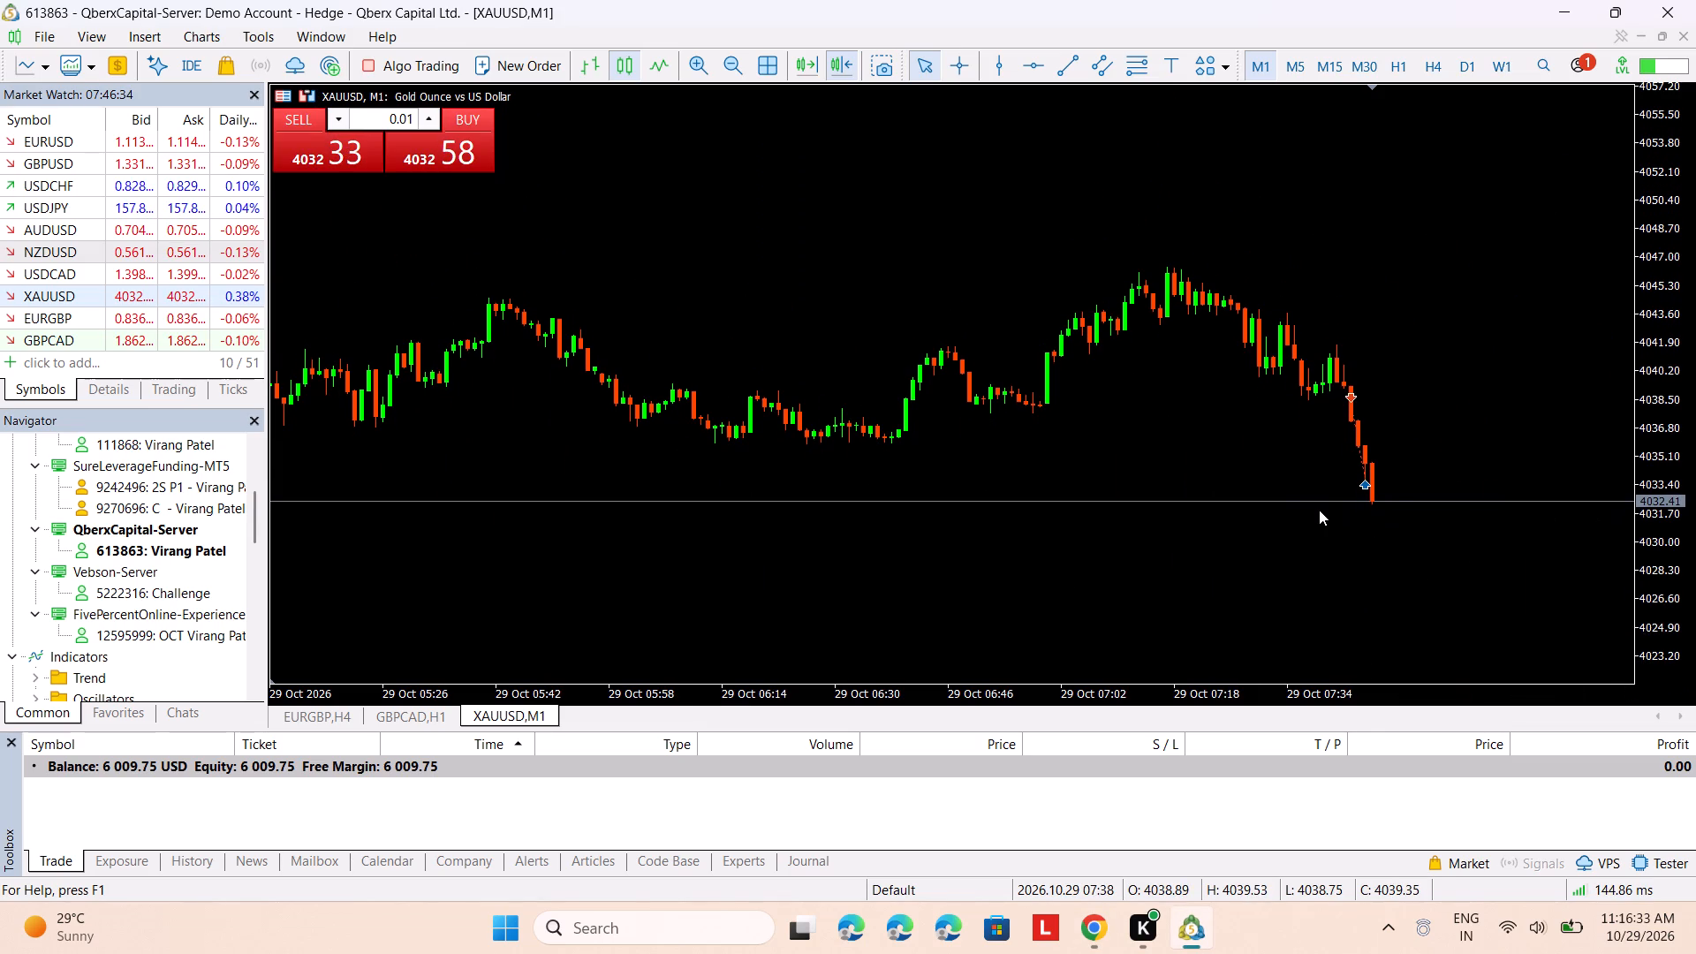
scroll(1292, 512, up, 4)
scroll(1536, 492, up, 3)
click(1426, 521)
click(1402, 541)
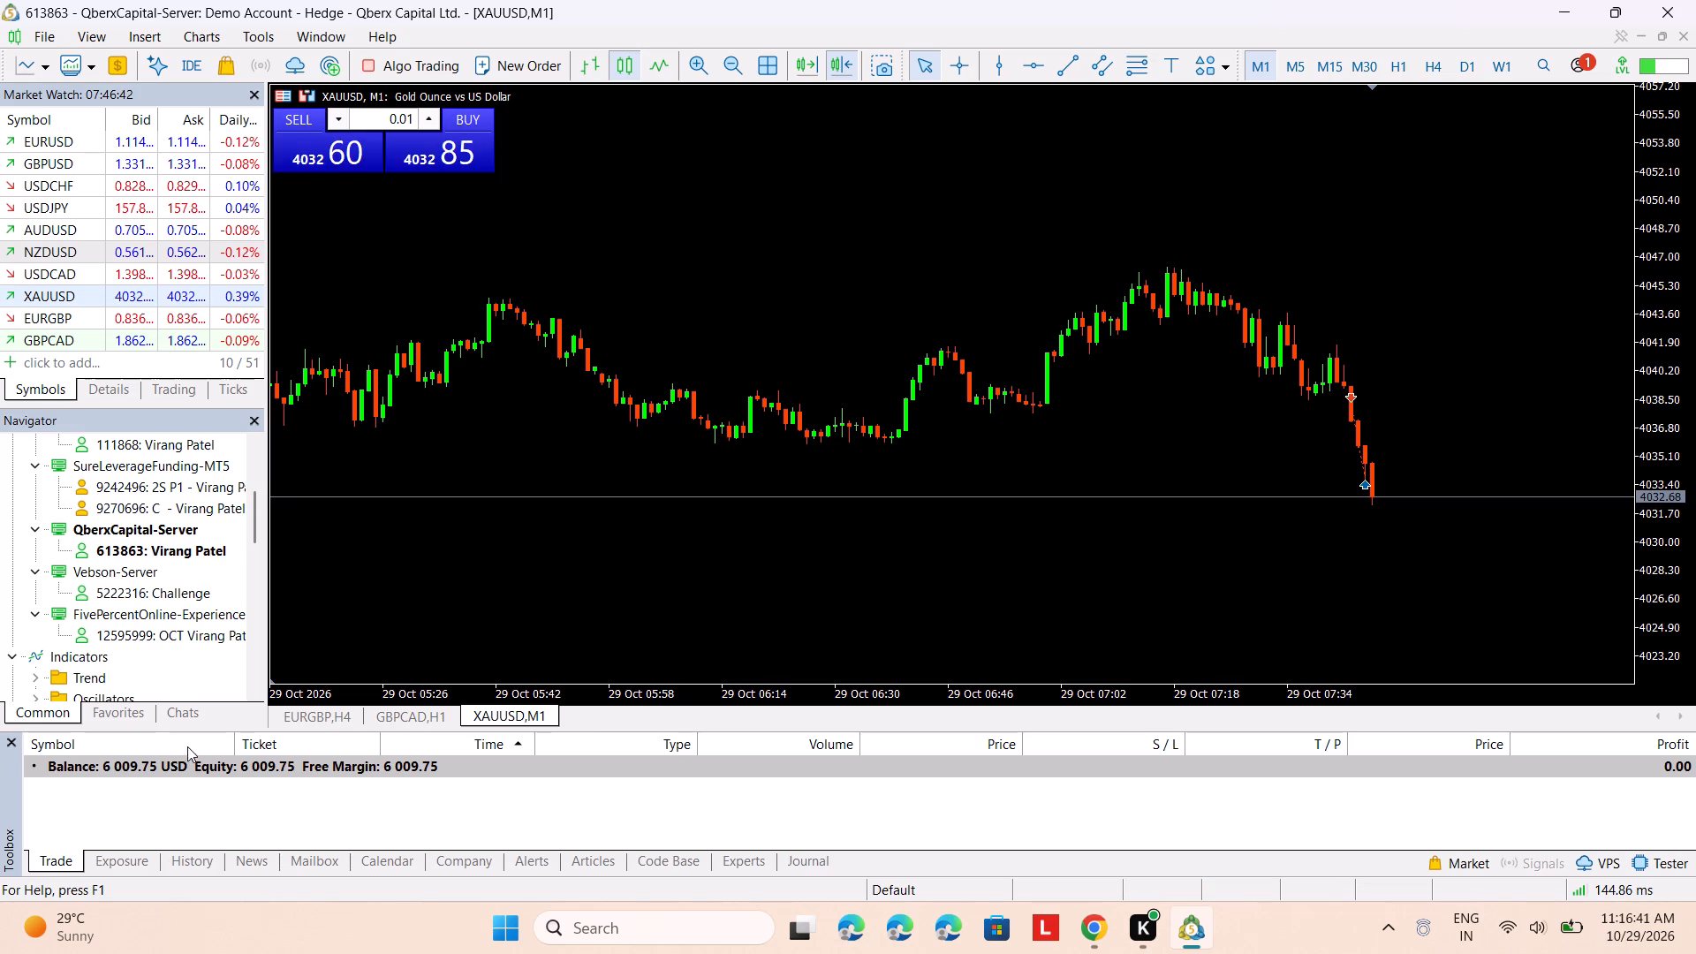
double_click(1374, 371)
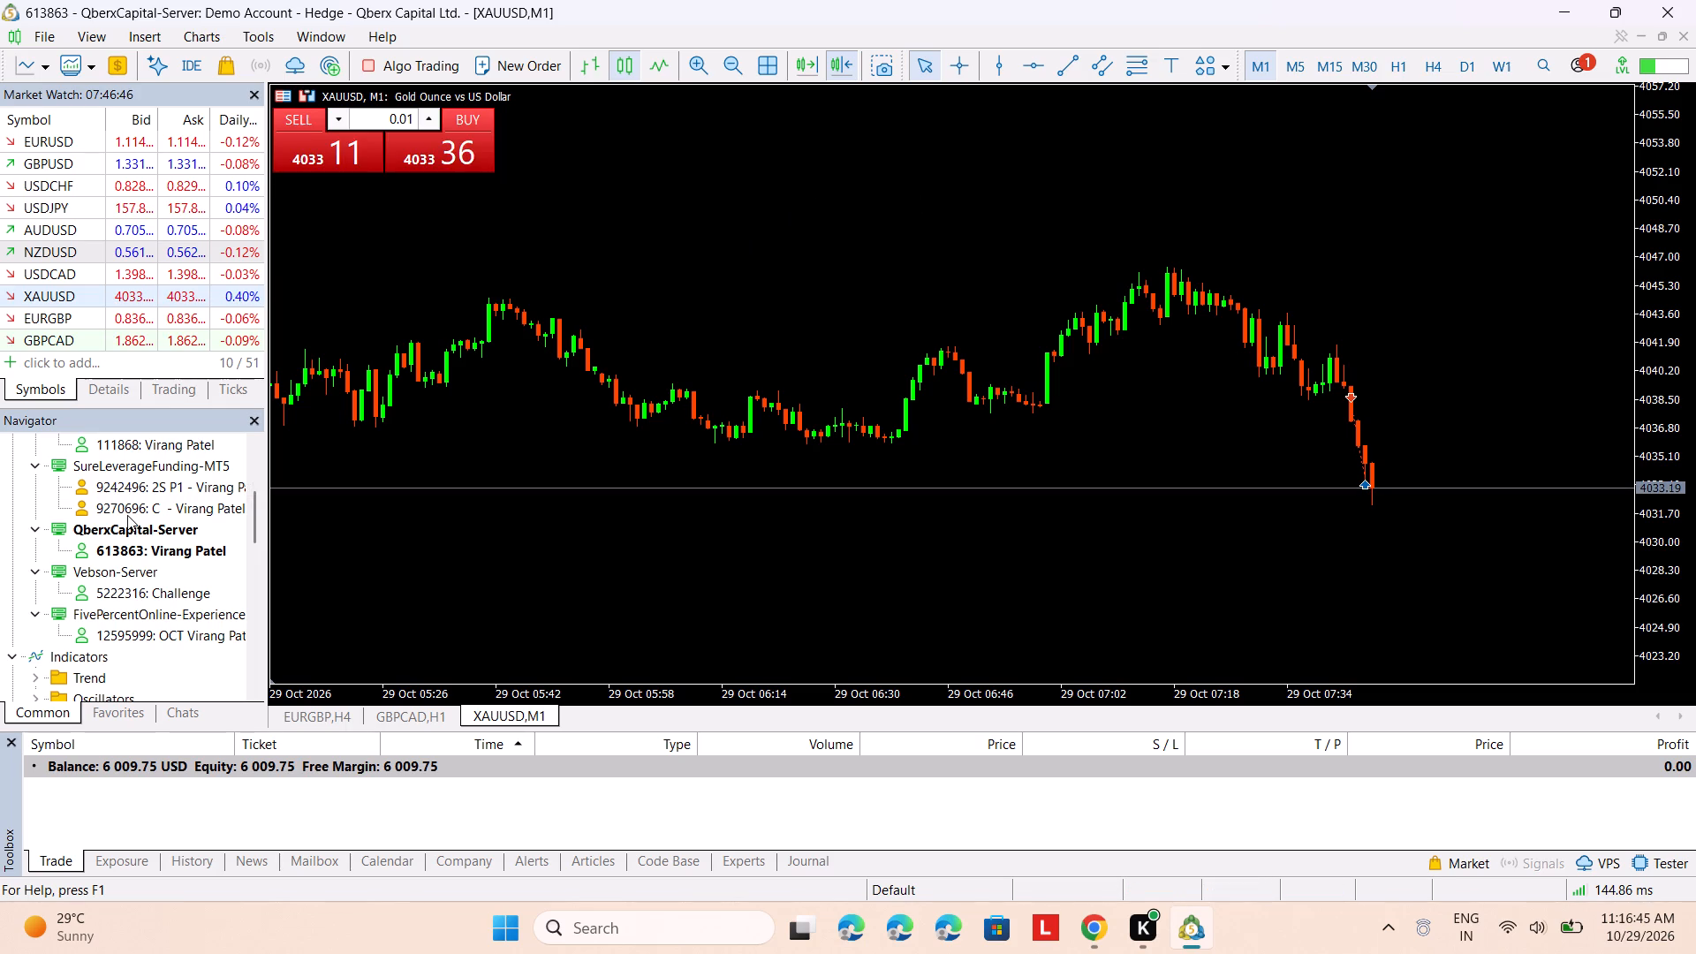
scroll(127, 515, up, 2)
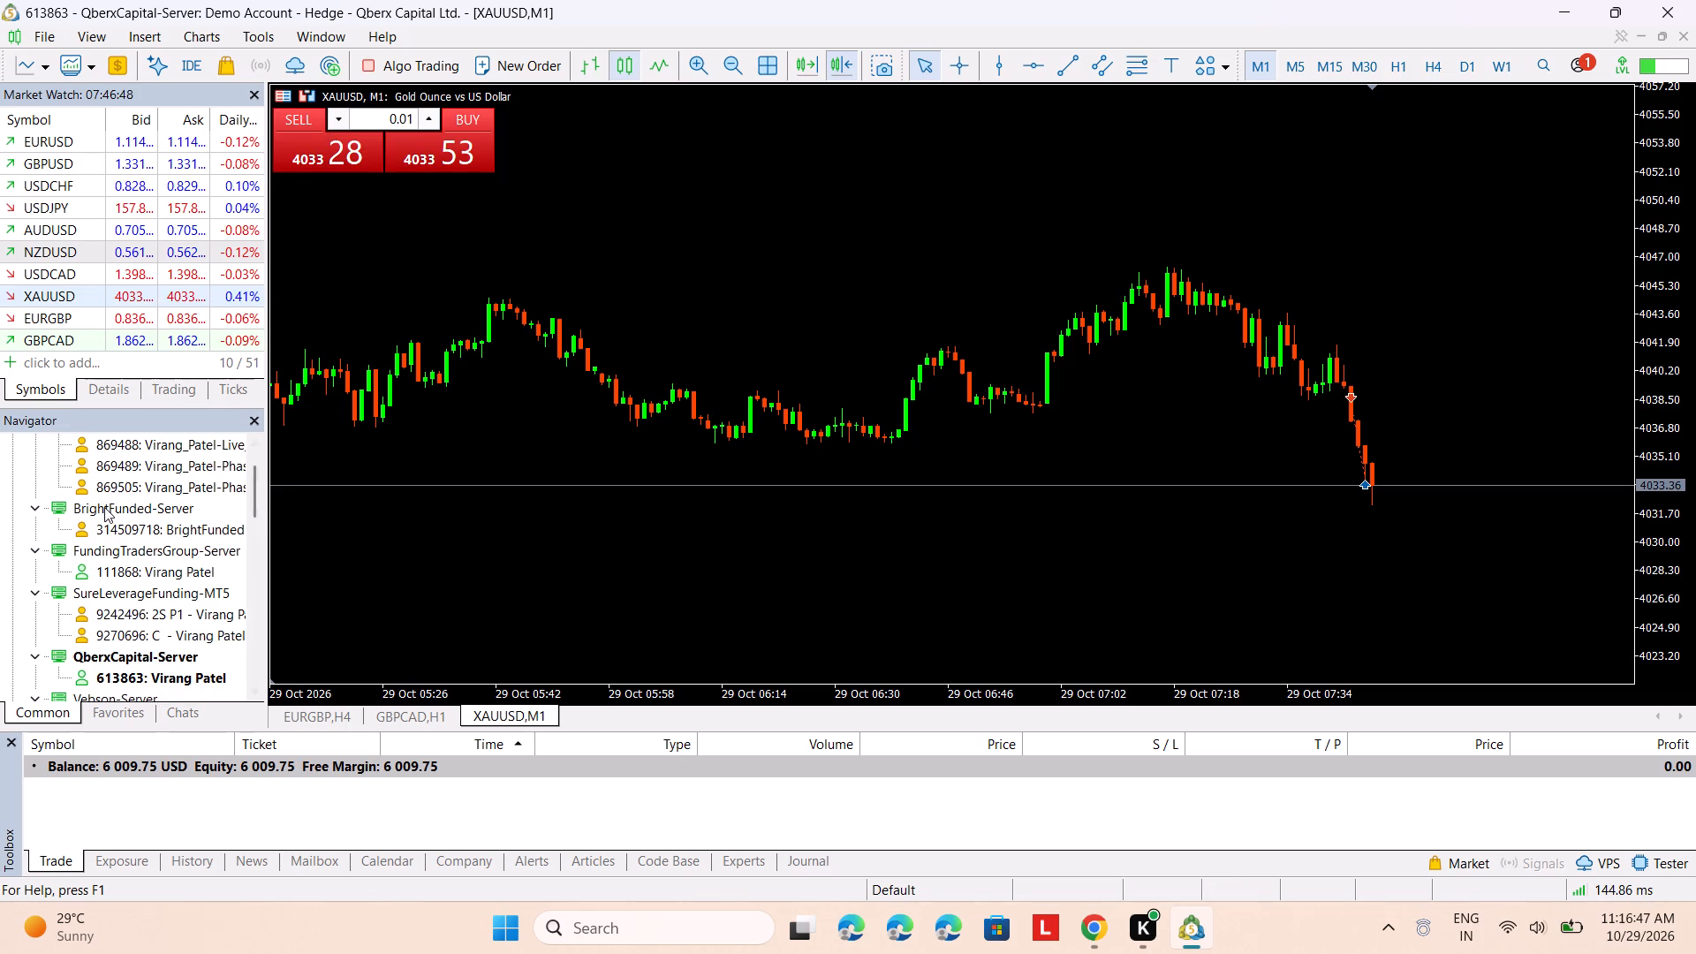
scroll(146, 489, up, 2)
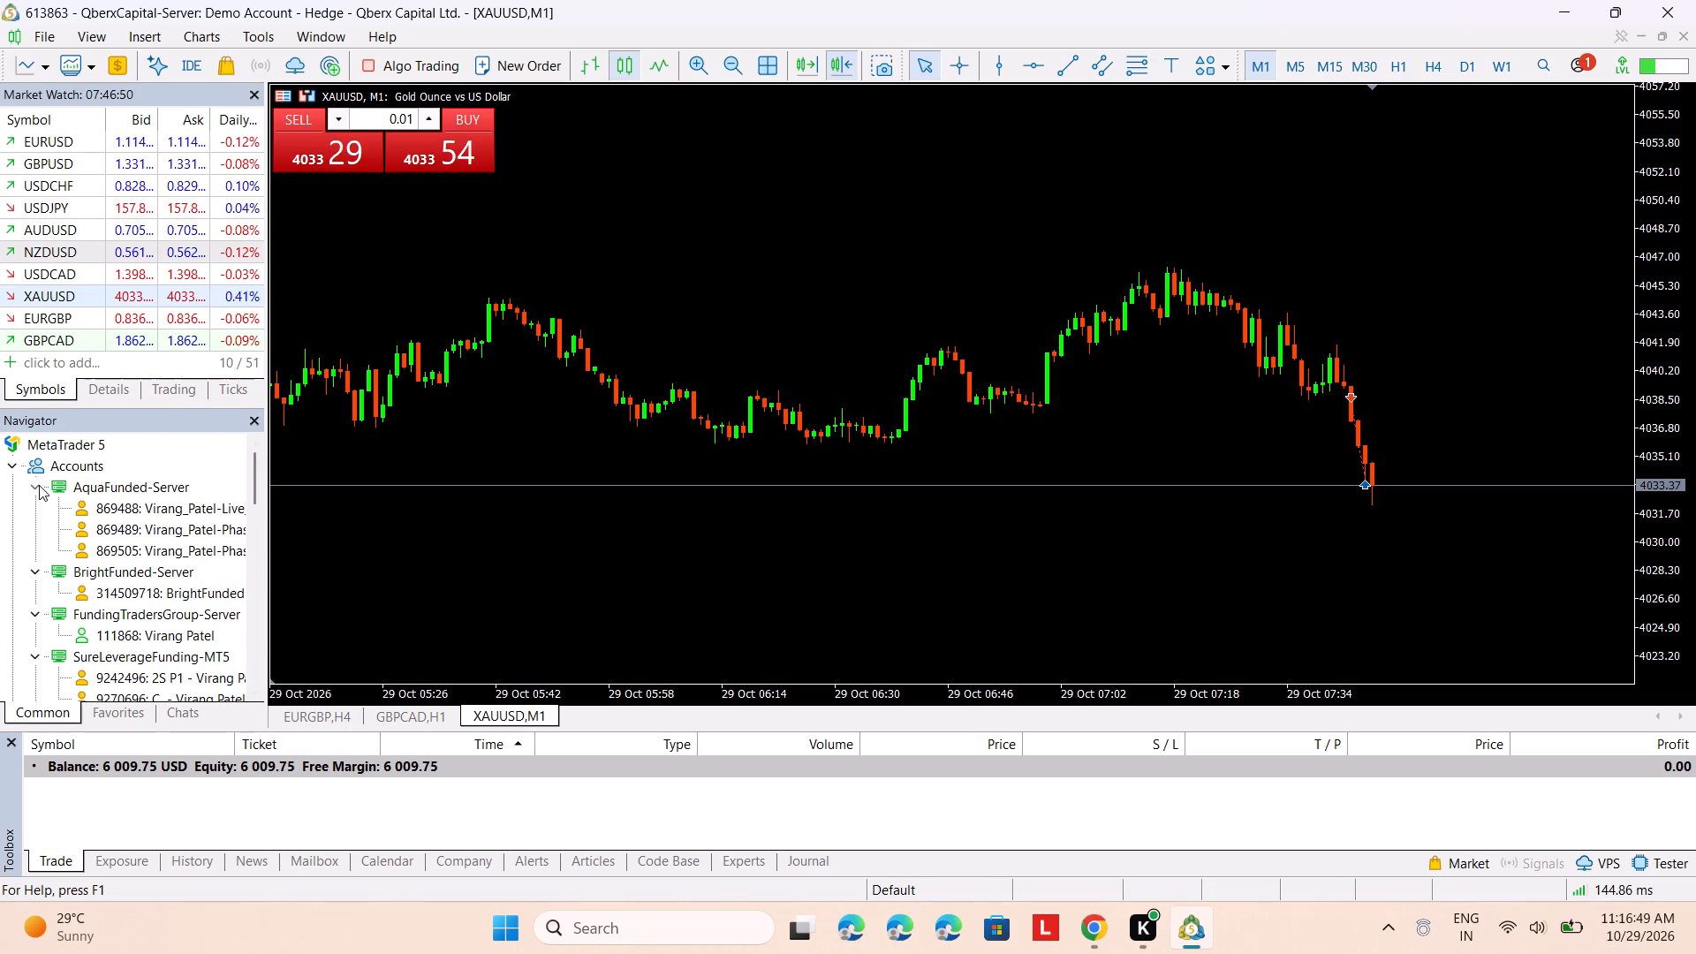
click(39, 485)
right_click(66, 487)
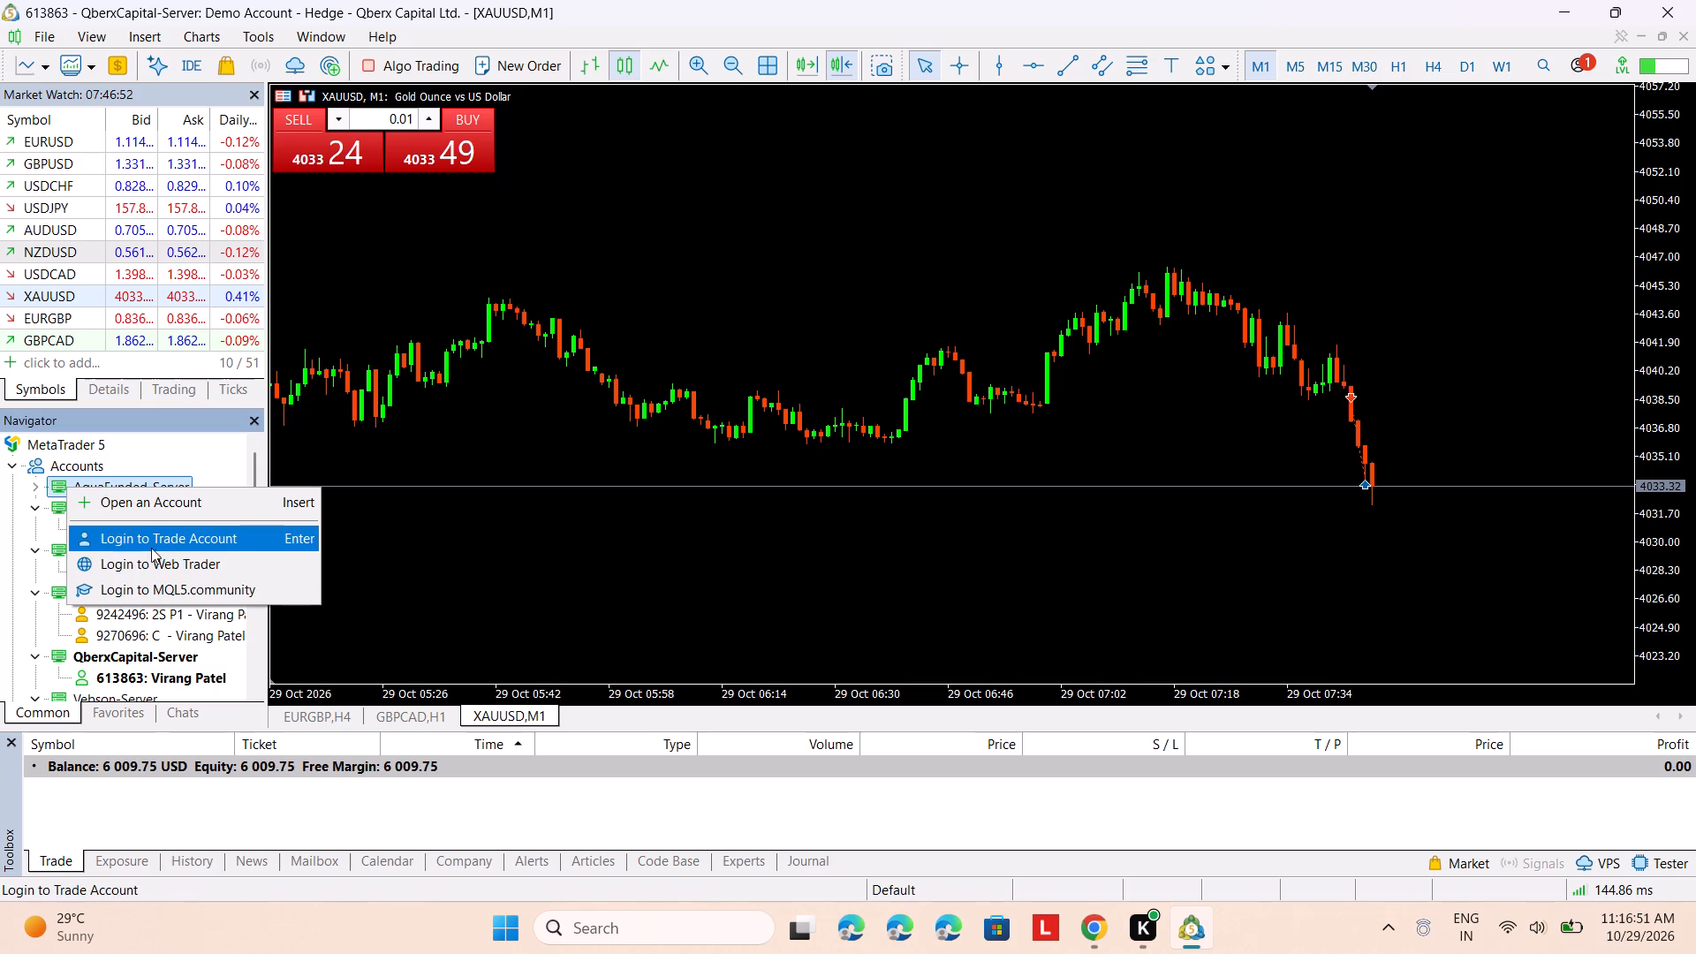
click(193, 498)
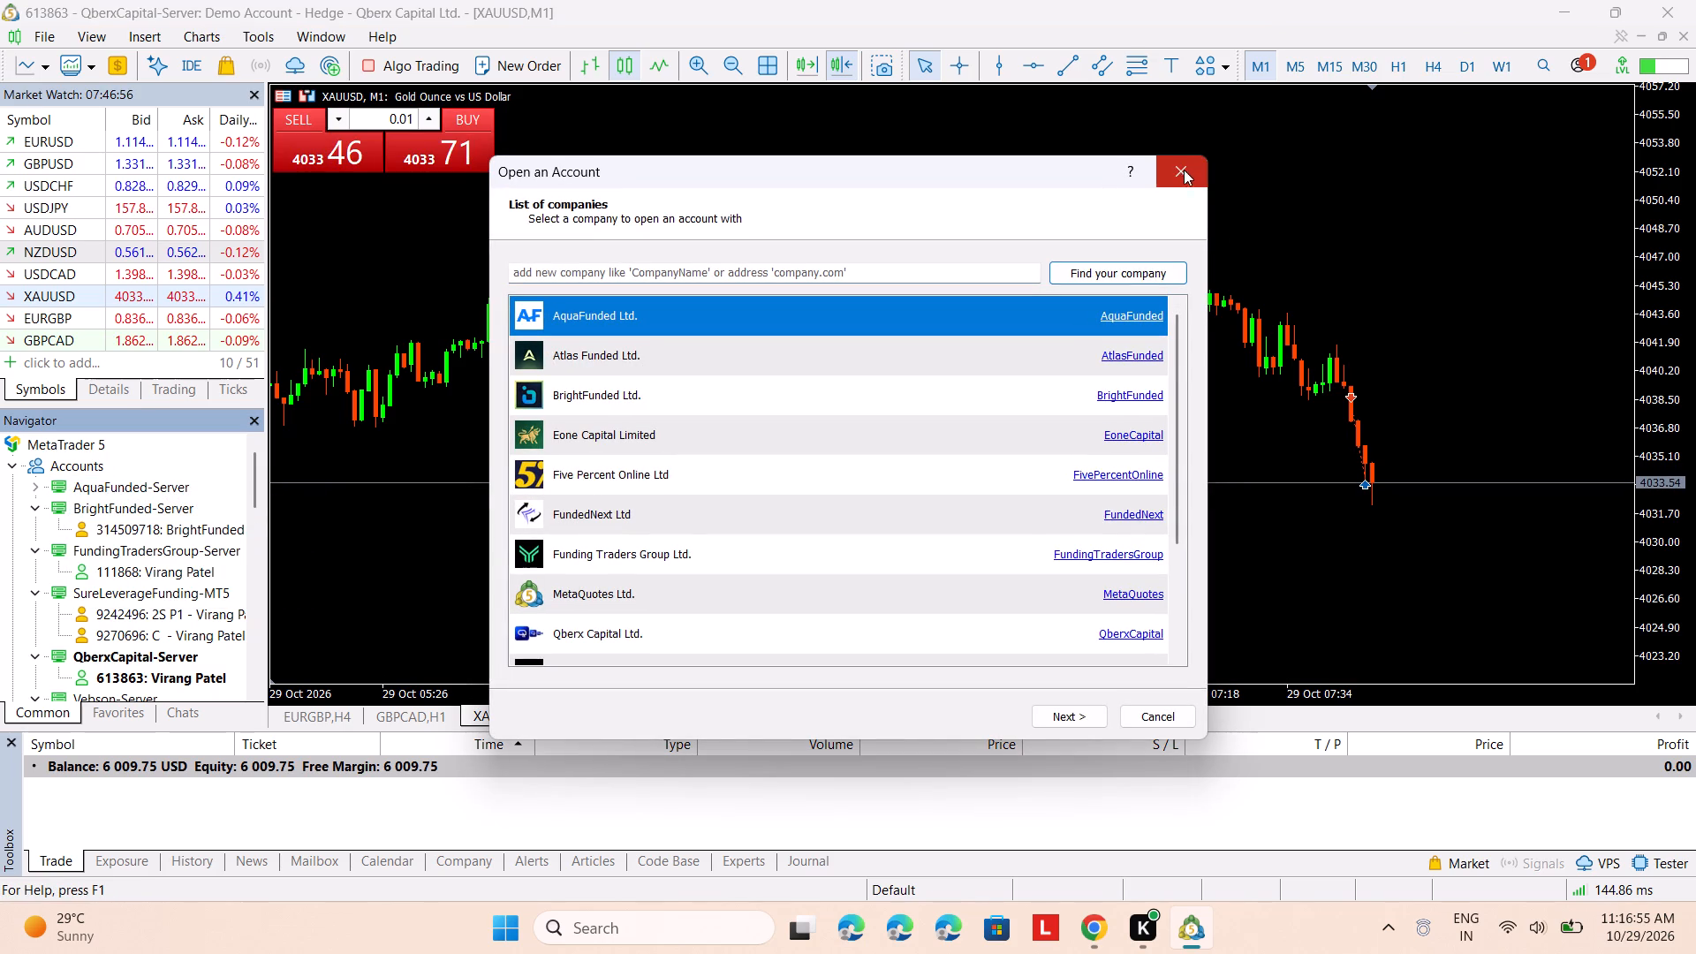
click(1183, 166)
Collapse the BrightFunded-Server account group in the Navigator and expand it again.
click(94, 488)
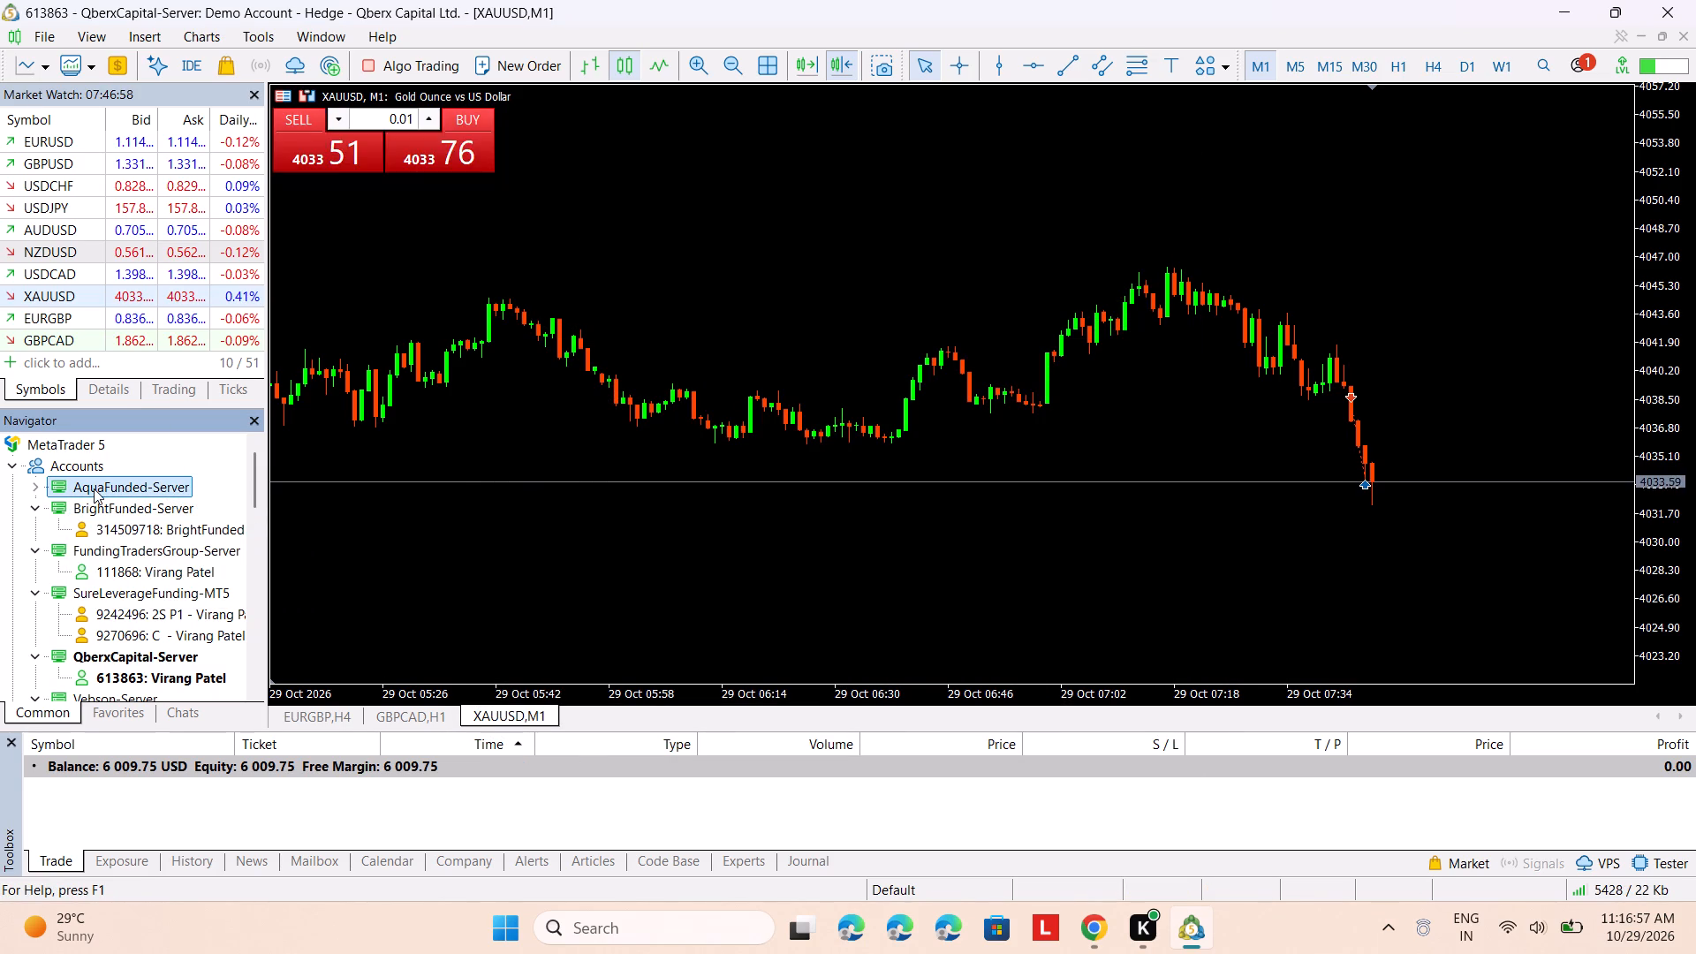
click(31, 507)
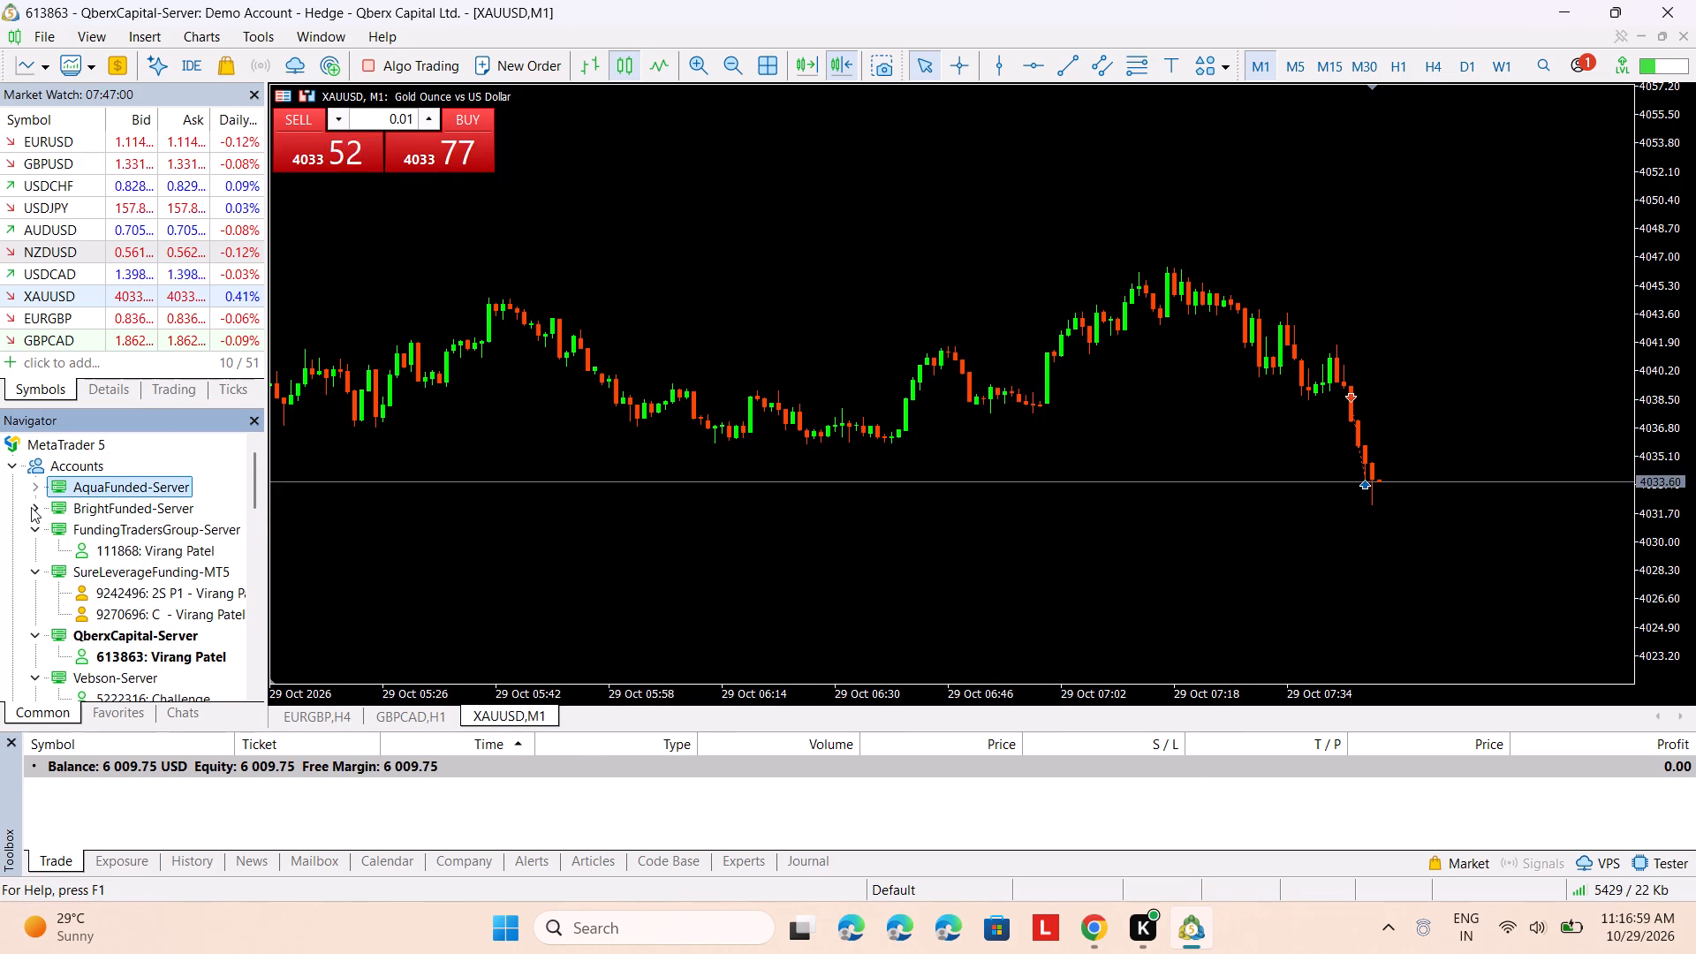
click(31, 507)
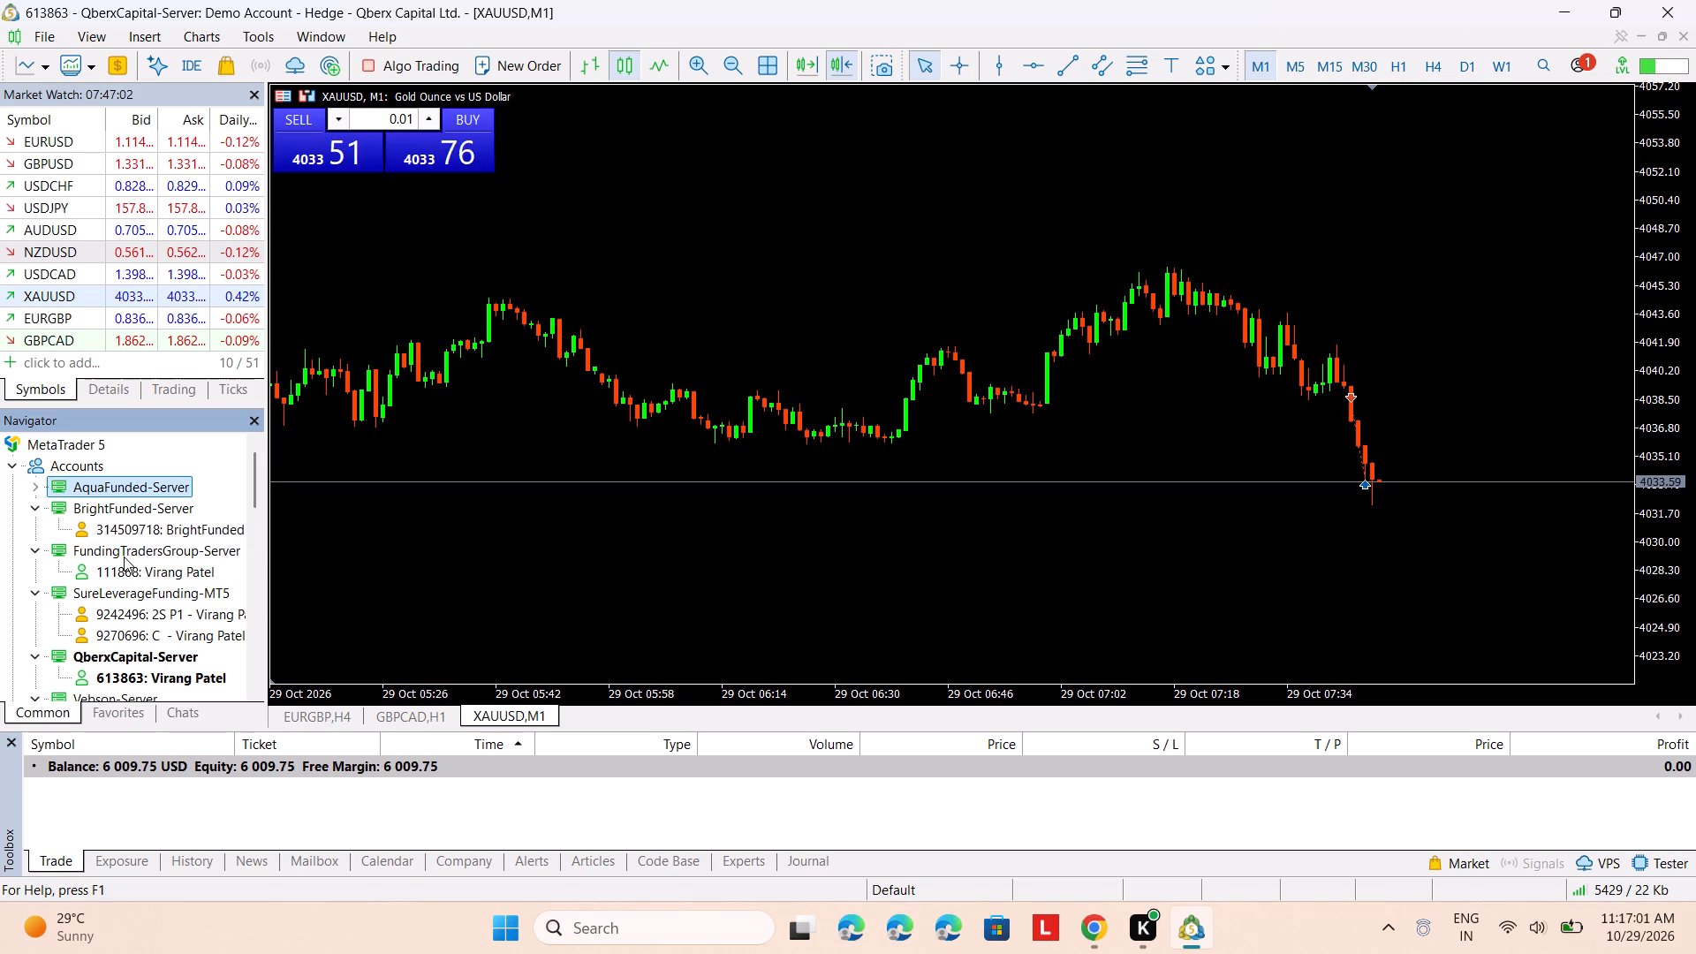
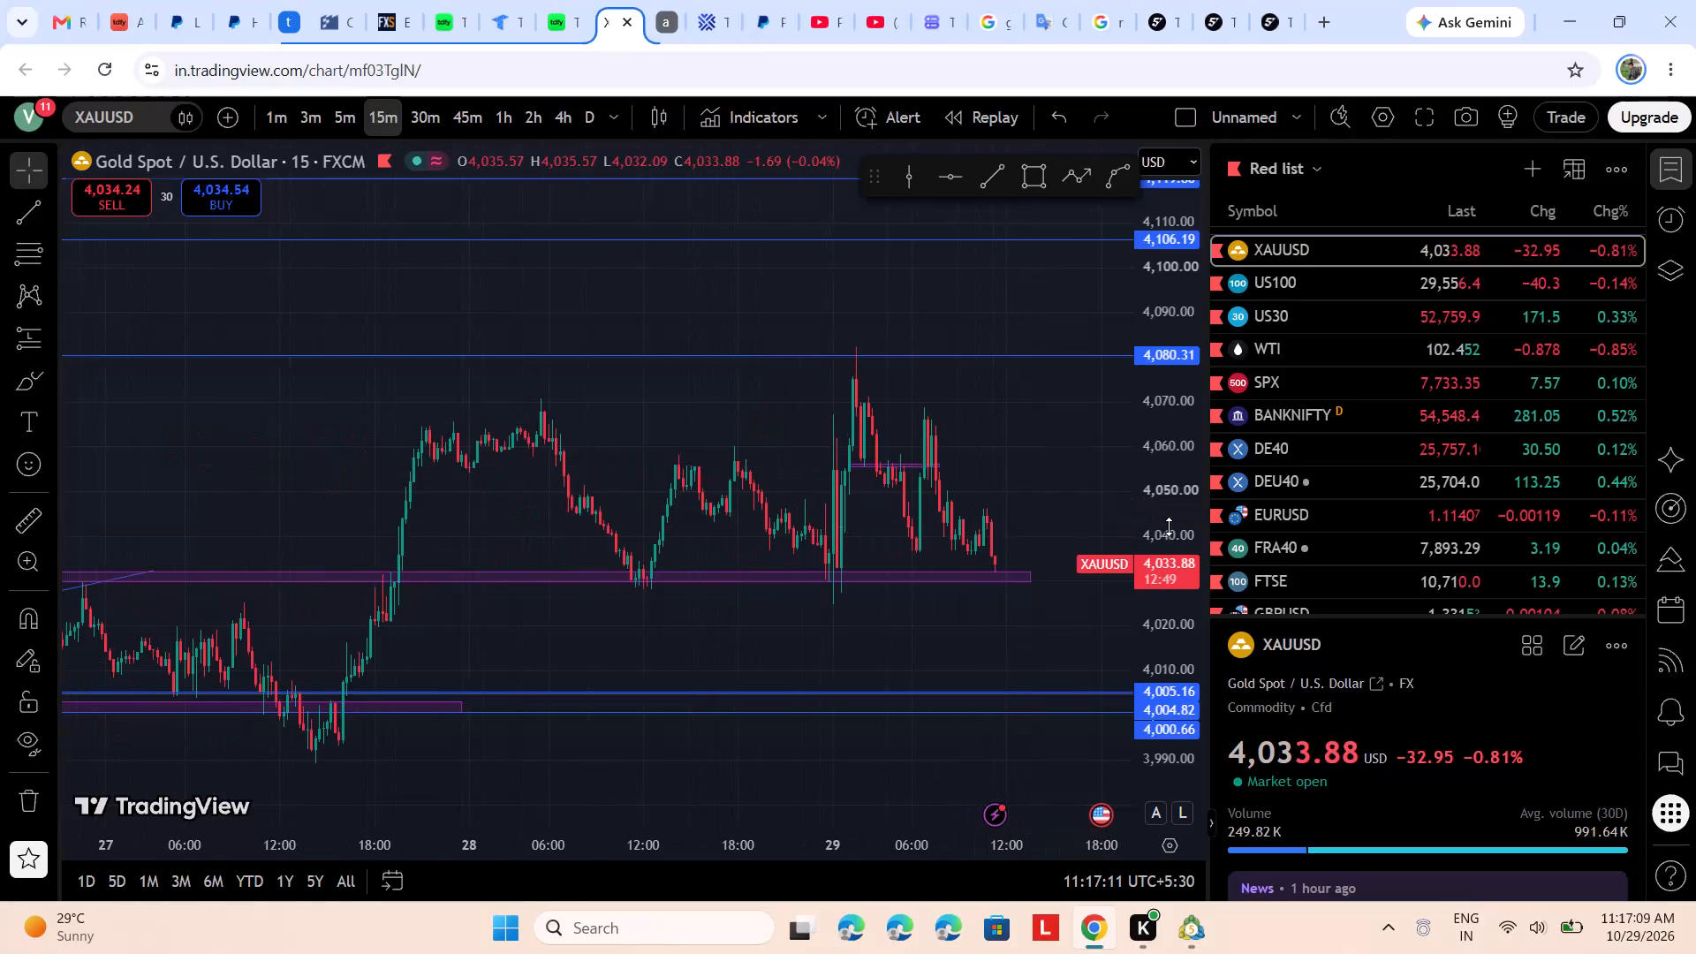
Browse the Red list watchlist and bring up the J225 chart, followed by the US100 chart.
scroll(1241, 526, down, 2)
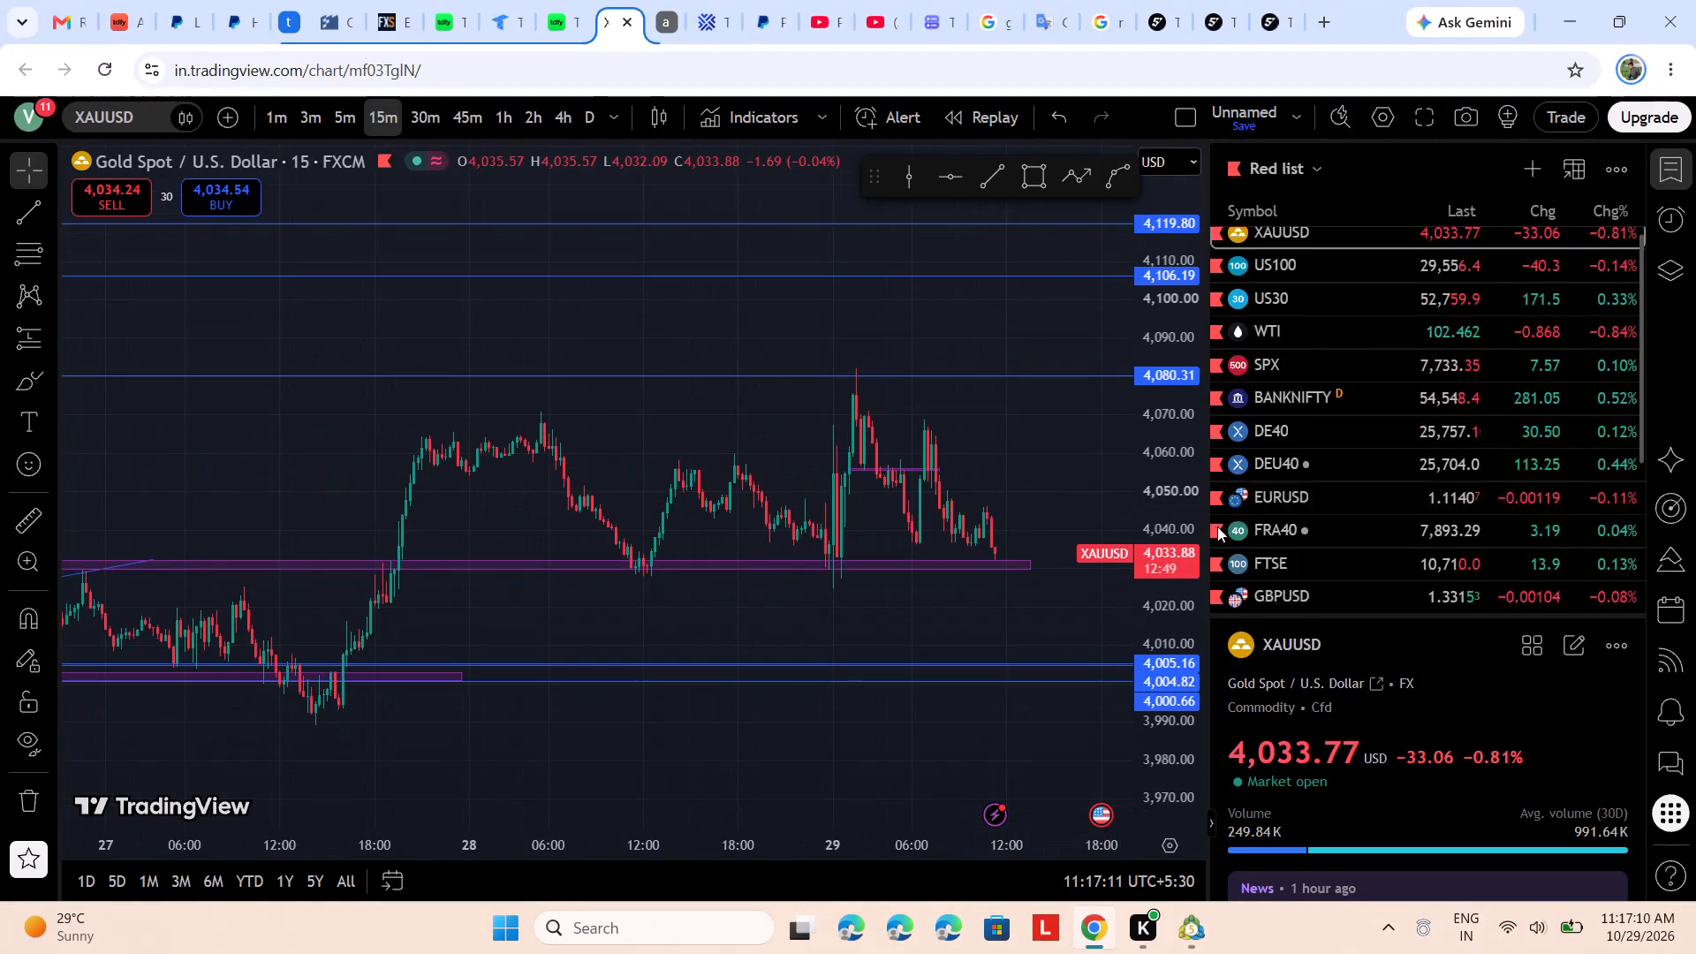
scroll(1217, 526, down, 3)
scroll(1099, 516, down, 2)
click(1240, 443)
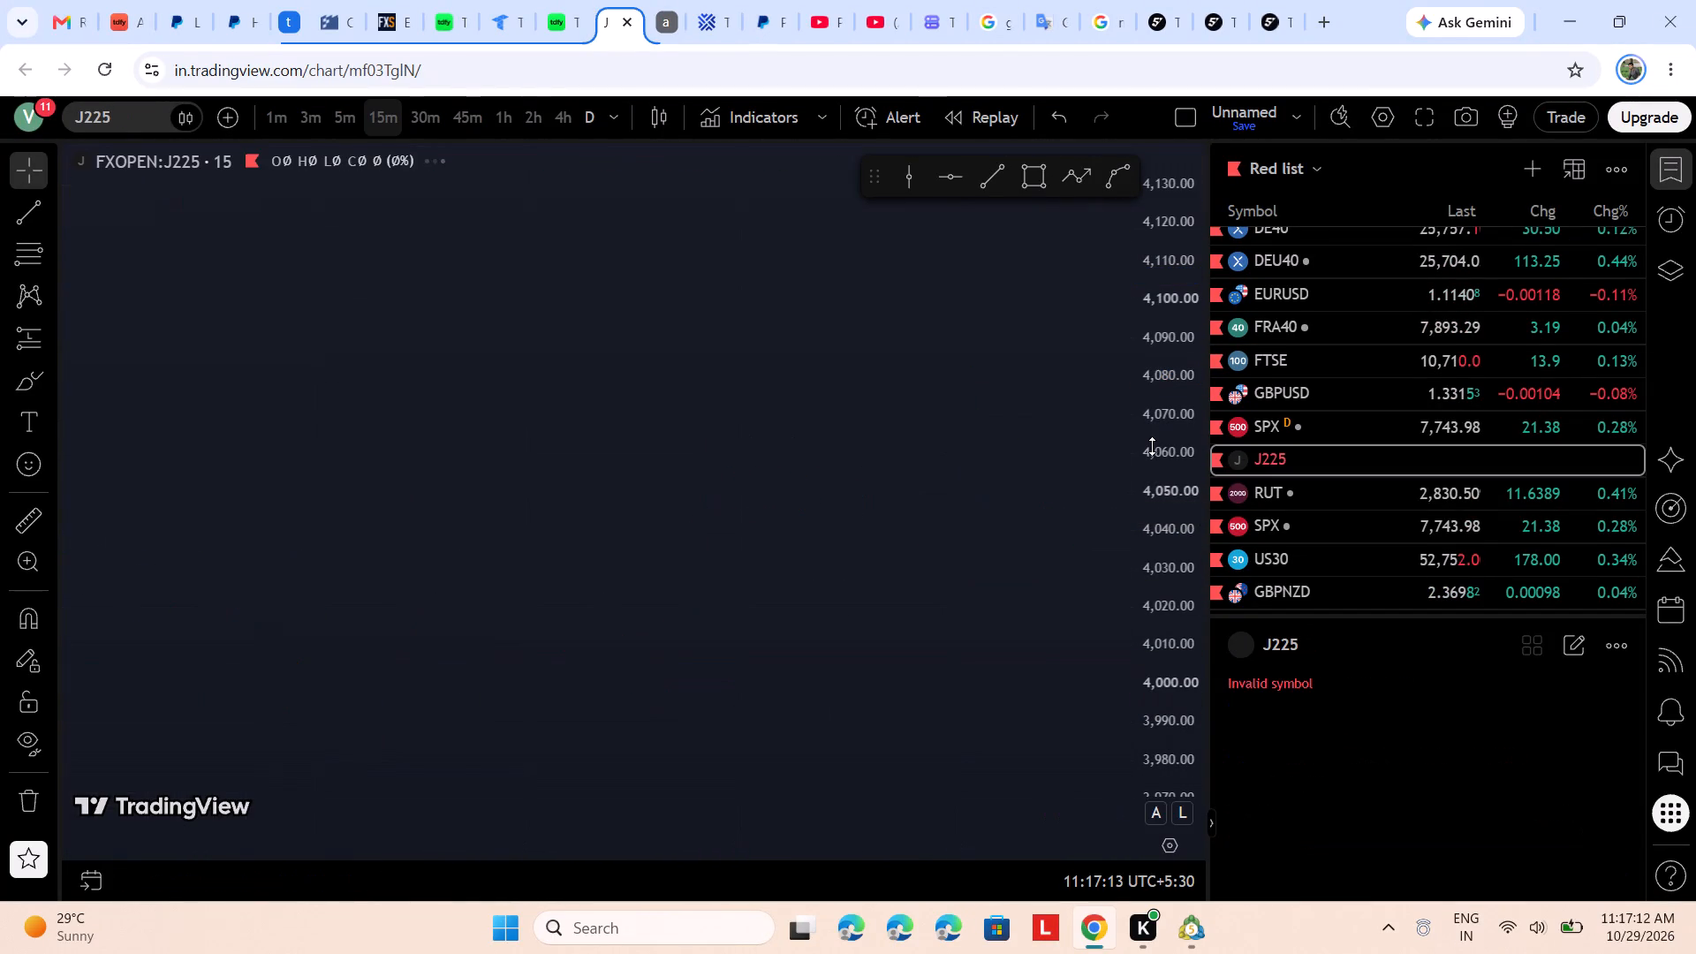
scroll(1417, 224, down, 5)
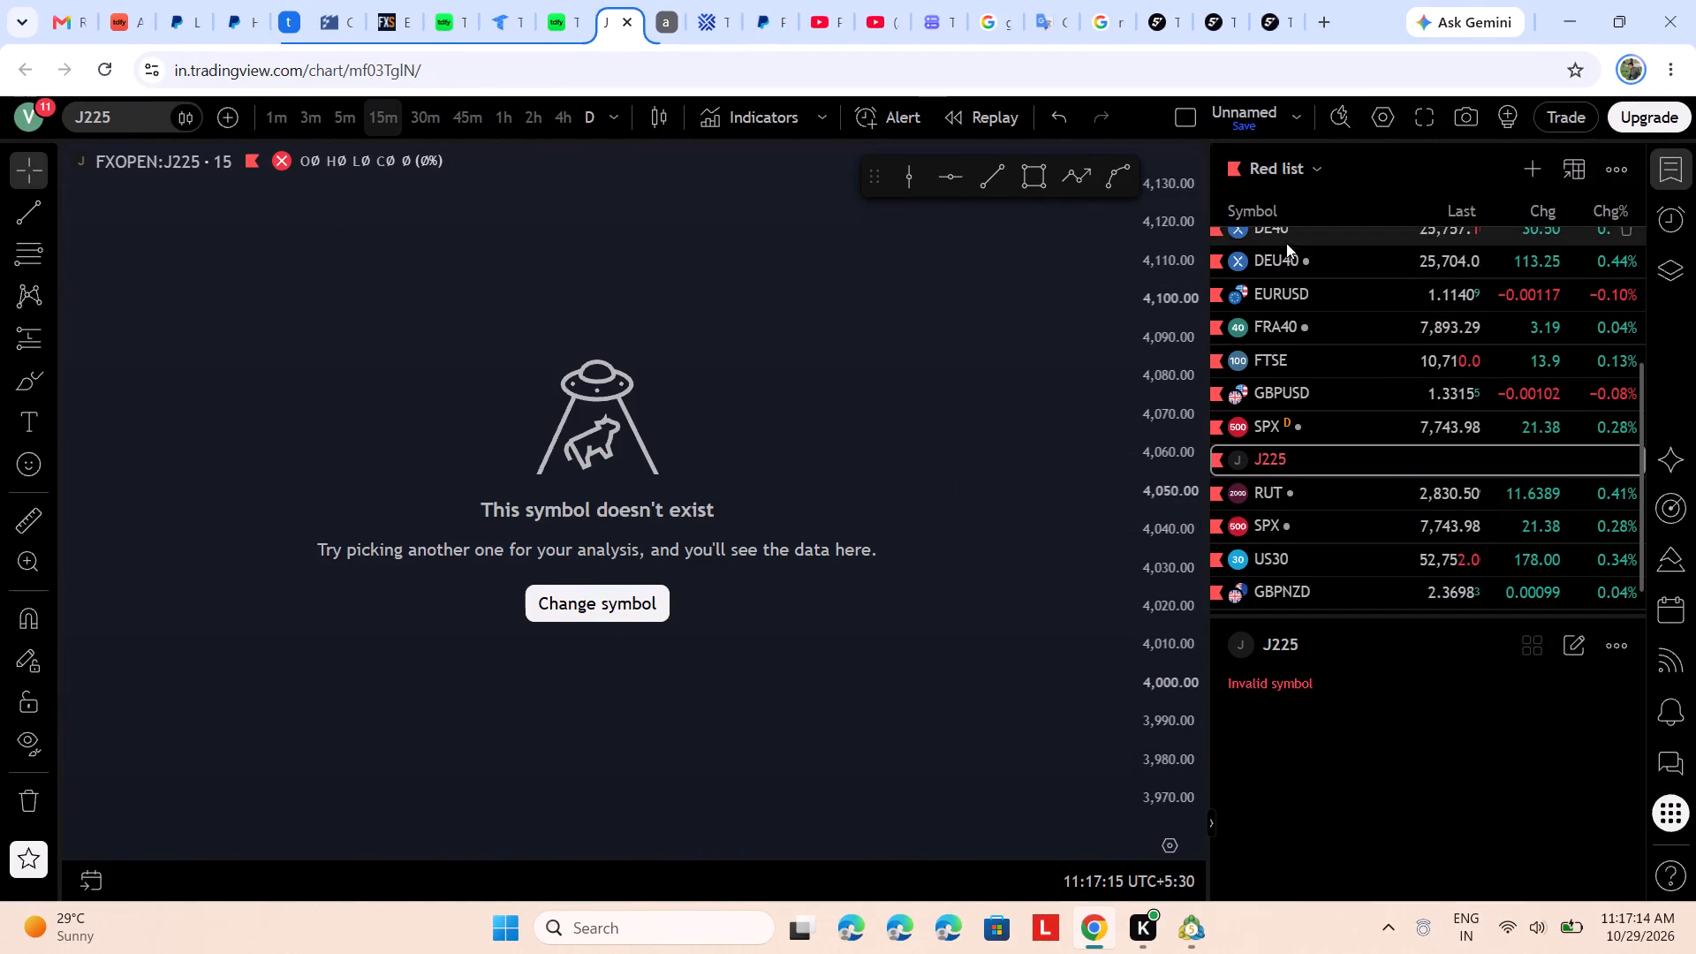
scroll(1297, 277, up, 1)
scroll(1297, 277, down, 2)
scroll(1297, 277, up, 4)
click(1306, 284)
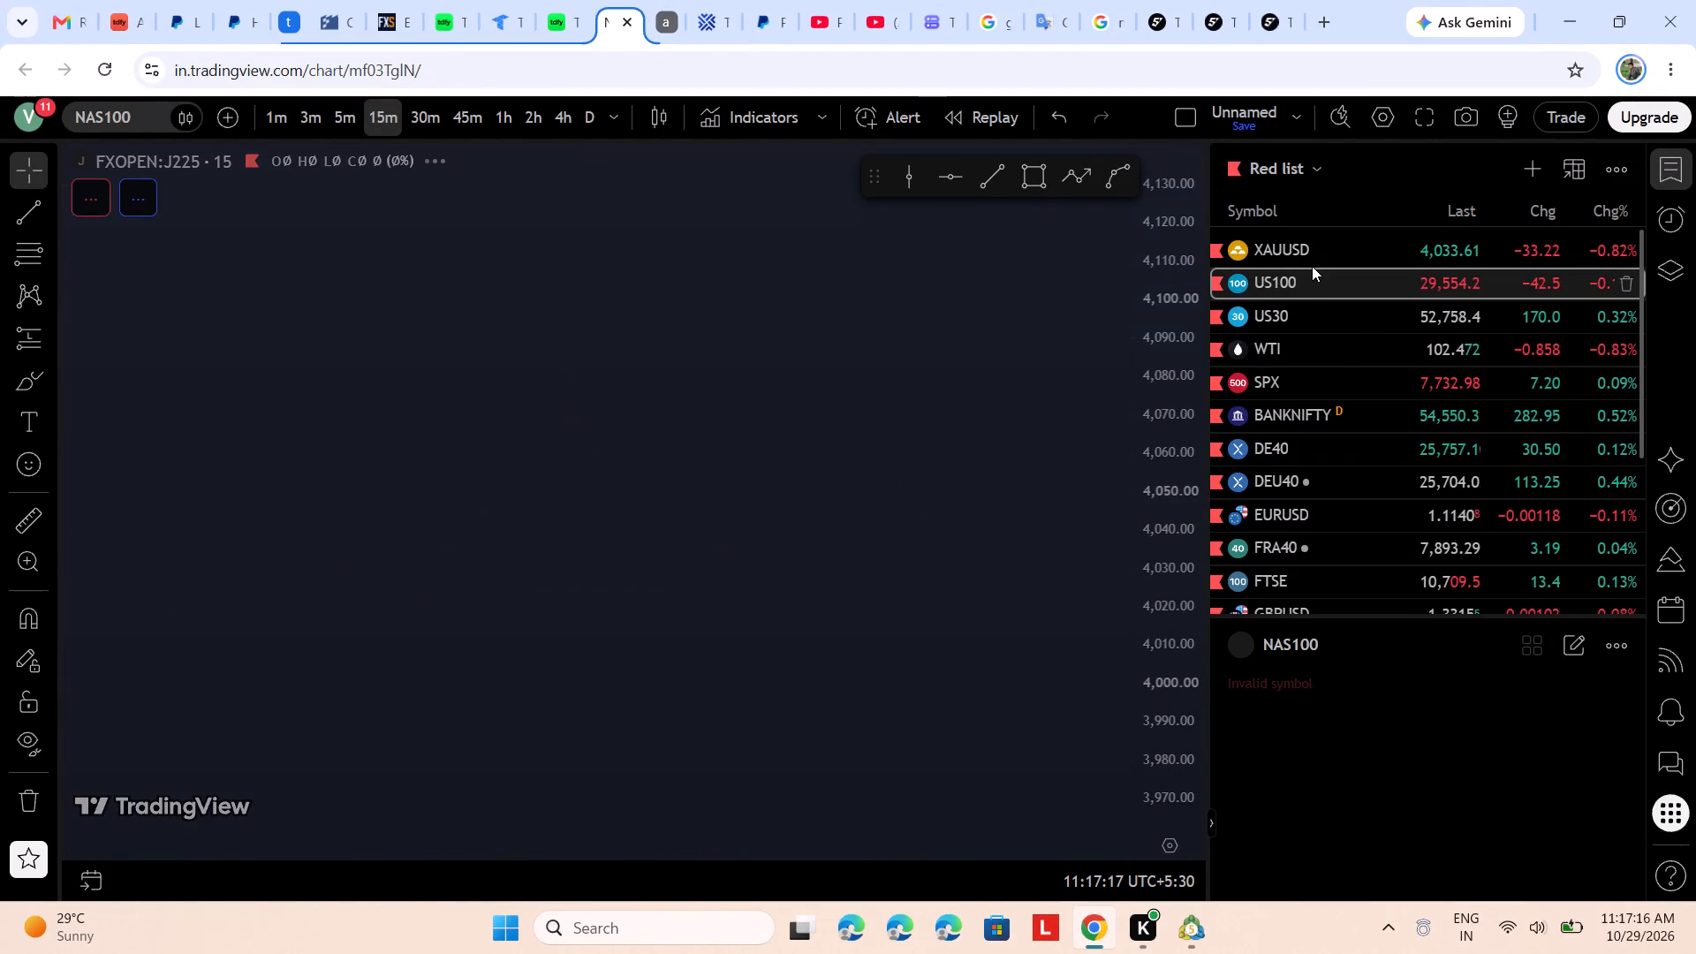
scroll(1313, 264, up, 4)
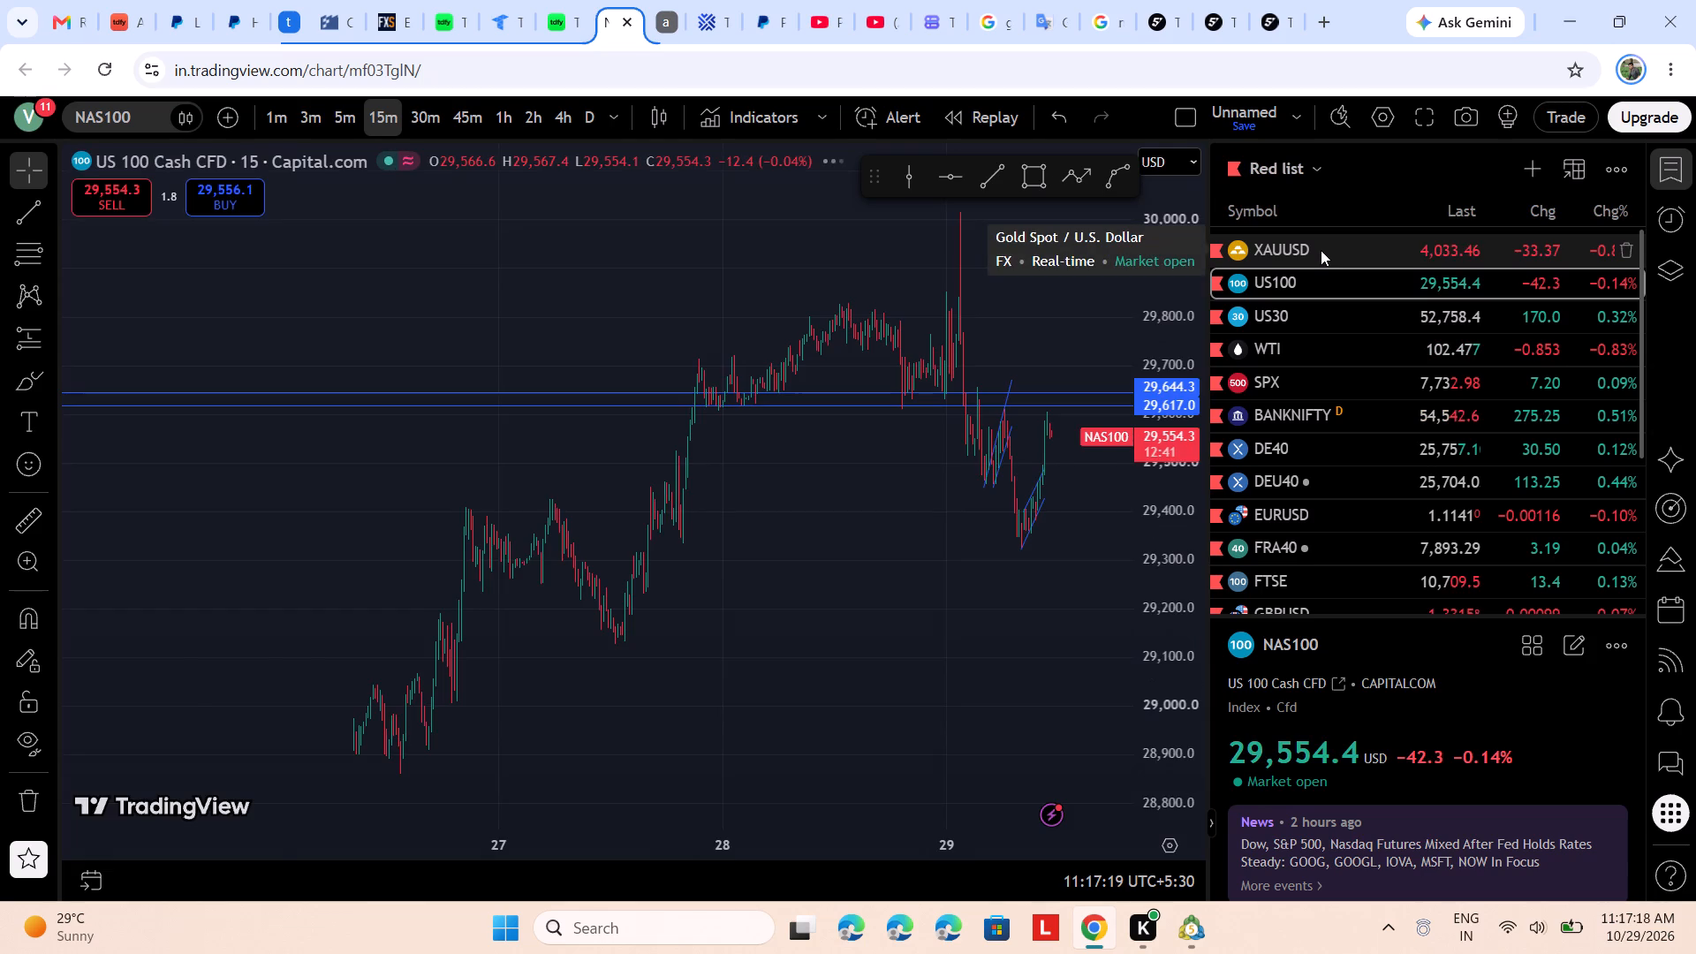
Return to the XAUUSD 15-minute chart and examine recent candles against the purple support zone and the horizontal levels.
click(1320, 241)
click(1316, 250)
scroll(926, 507, up, 1)
scroll(926, 507, down, 1)
scroll(926, 507, up, 1)
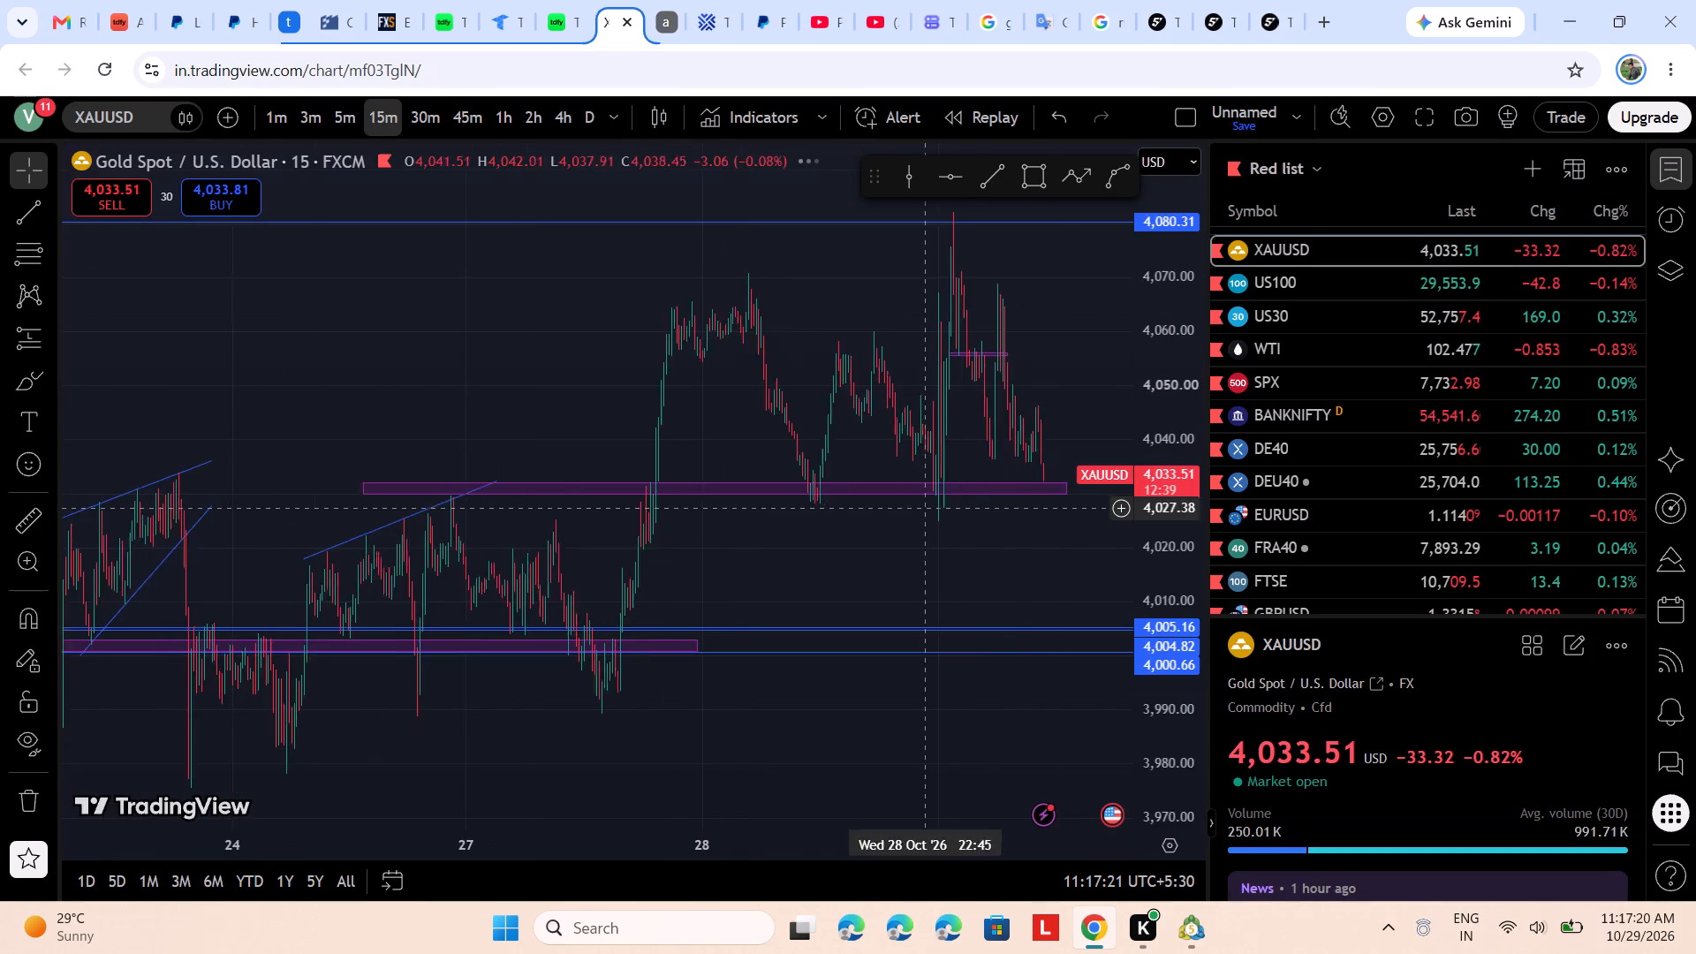
scroll(1030, 476, down, 1)
scroll(1034, 475, up, 3)
scroll(1073, 480, down, 4)
scroll(726, 544, up, 7)
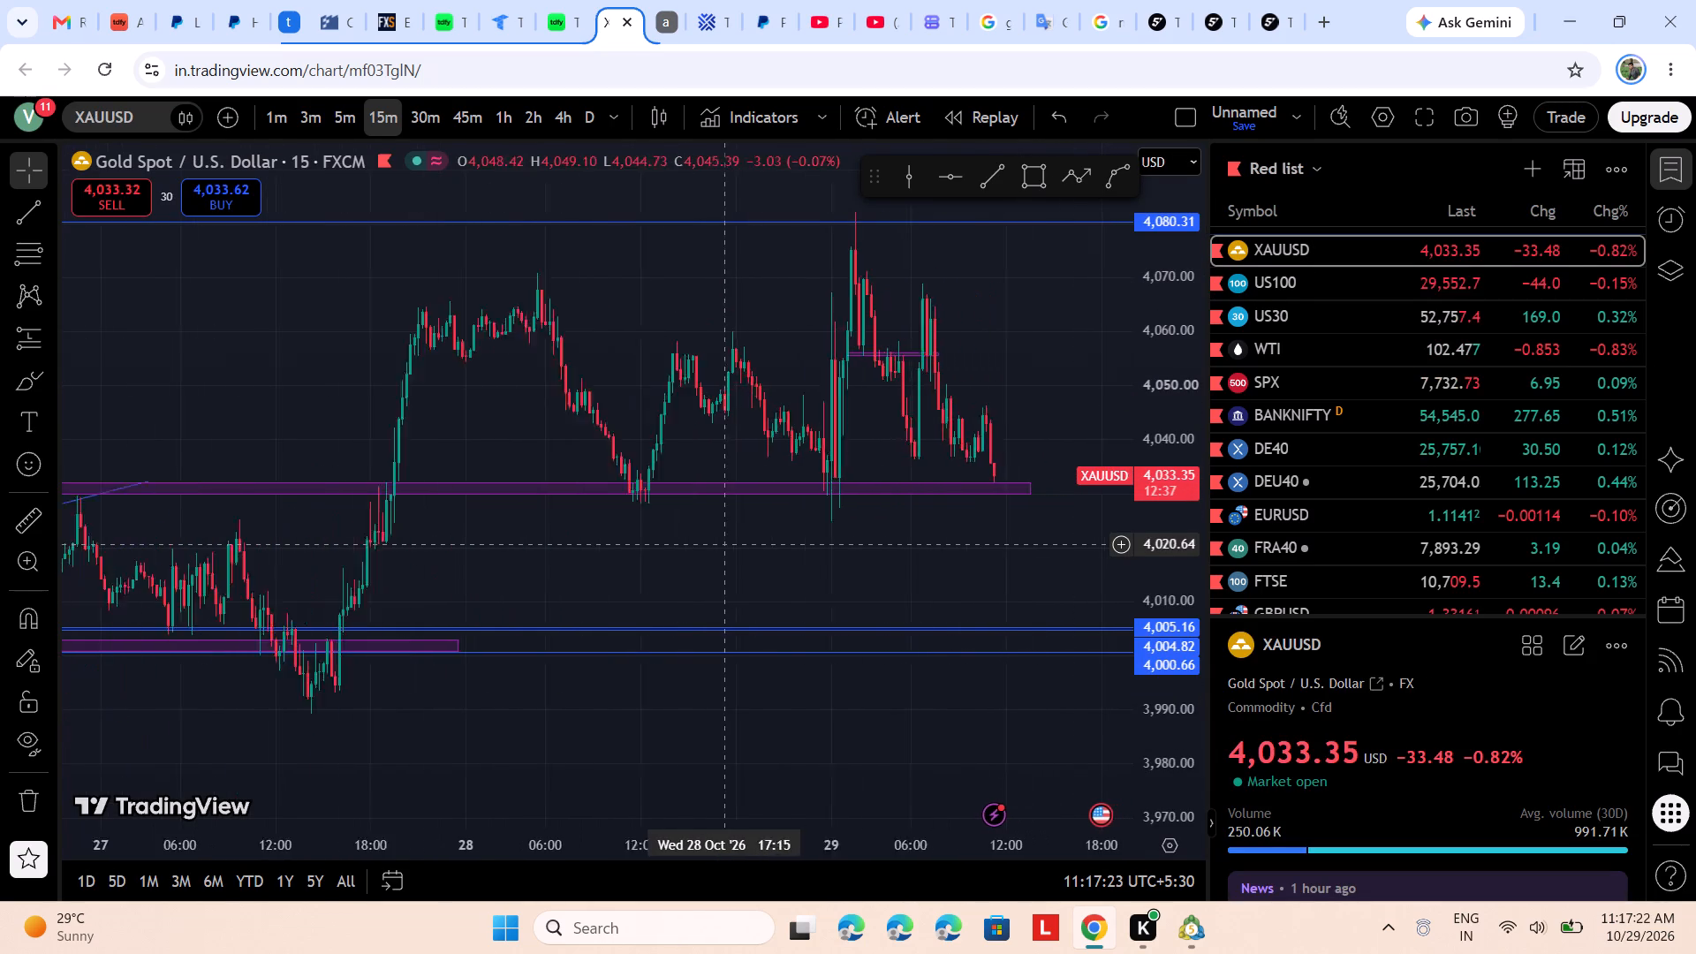
scroll(726, 544, up, 3)
drag(1146, 381, 1146, 515)
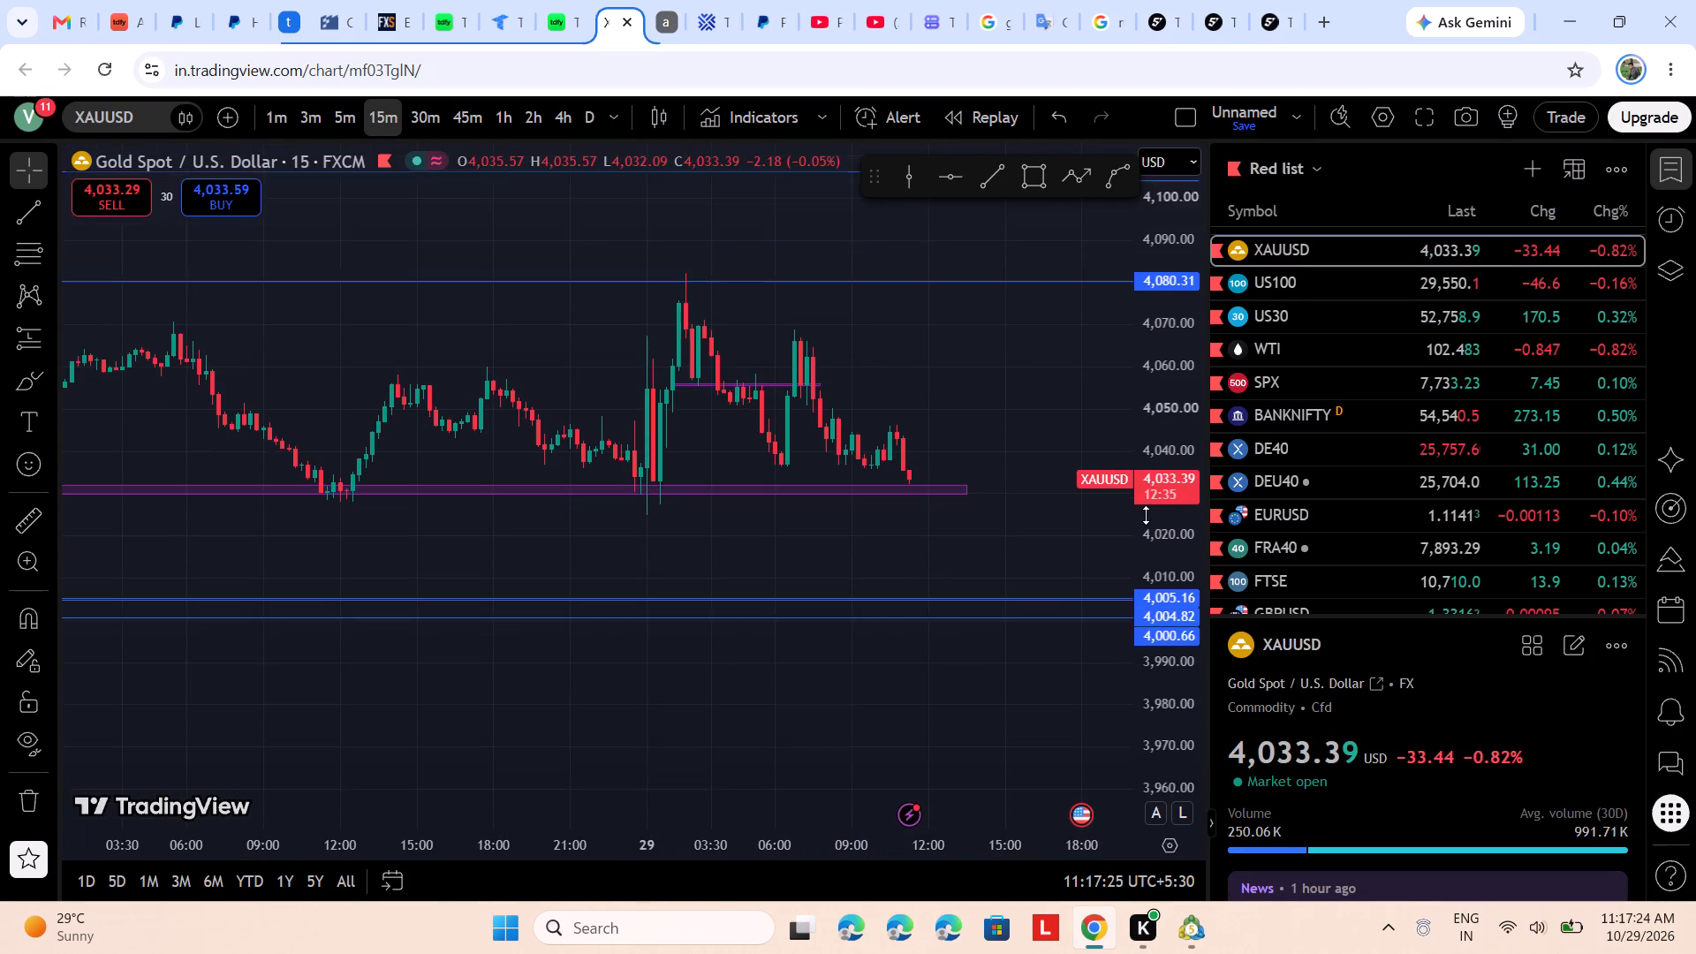
drag(1146, 515, 1140, 511)
scroll(1032, 497, down, 6)
scroll(1043, 533, up, 3)
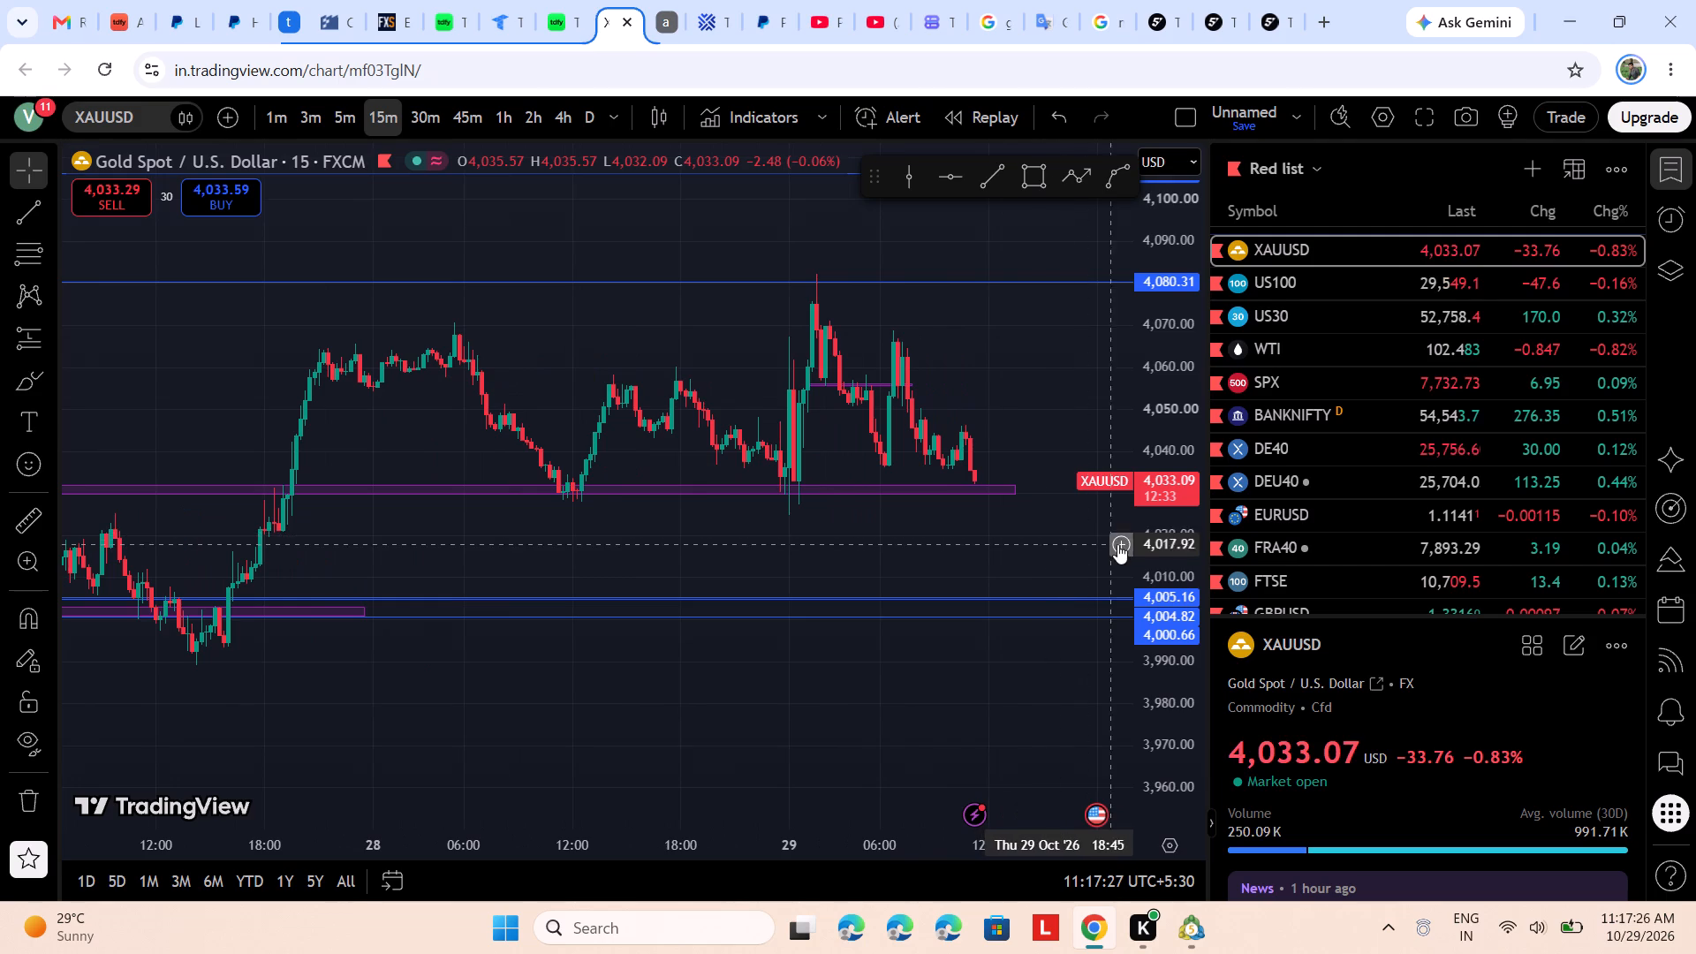
drag(1126, 530, 1119, 465)
click(1119, 465)
scroll(1138, 481, up, 1)
drag(1166, 447, 1166, 422)
drag(1166, 406, 1166, 391)
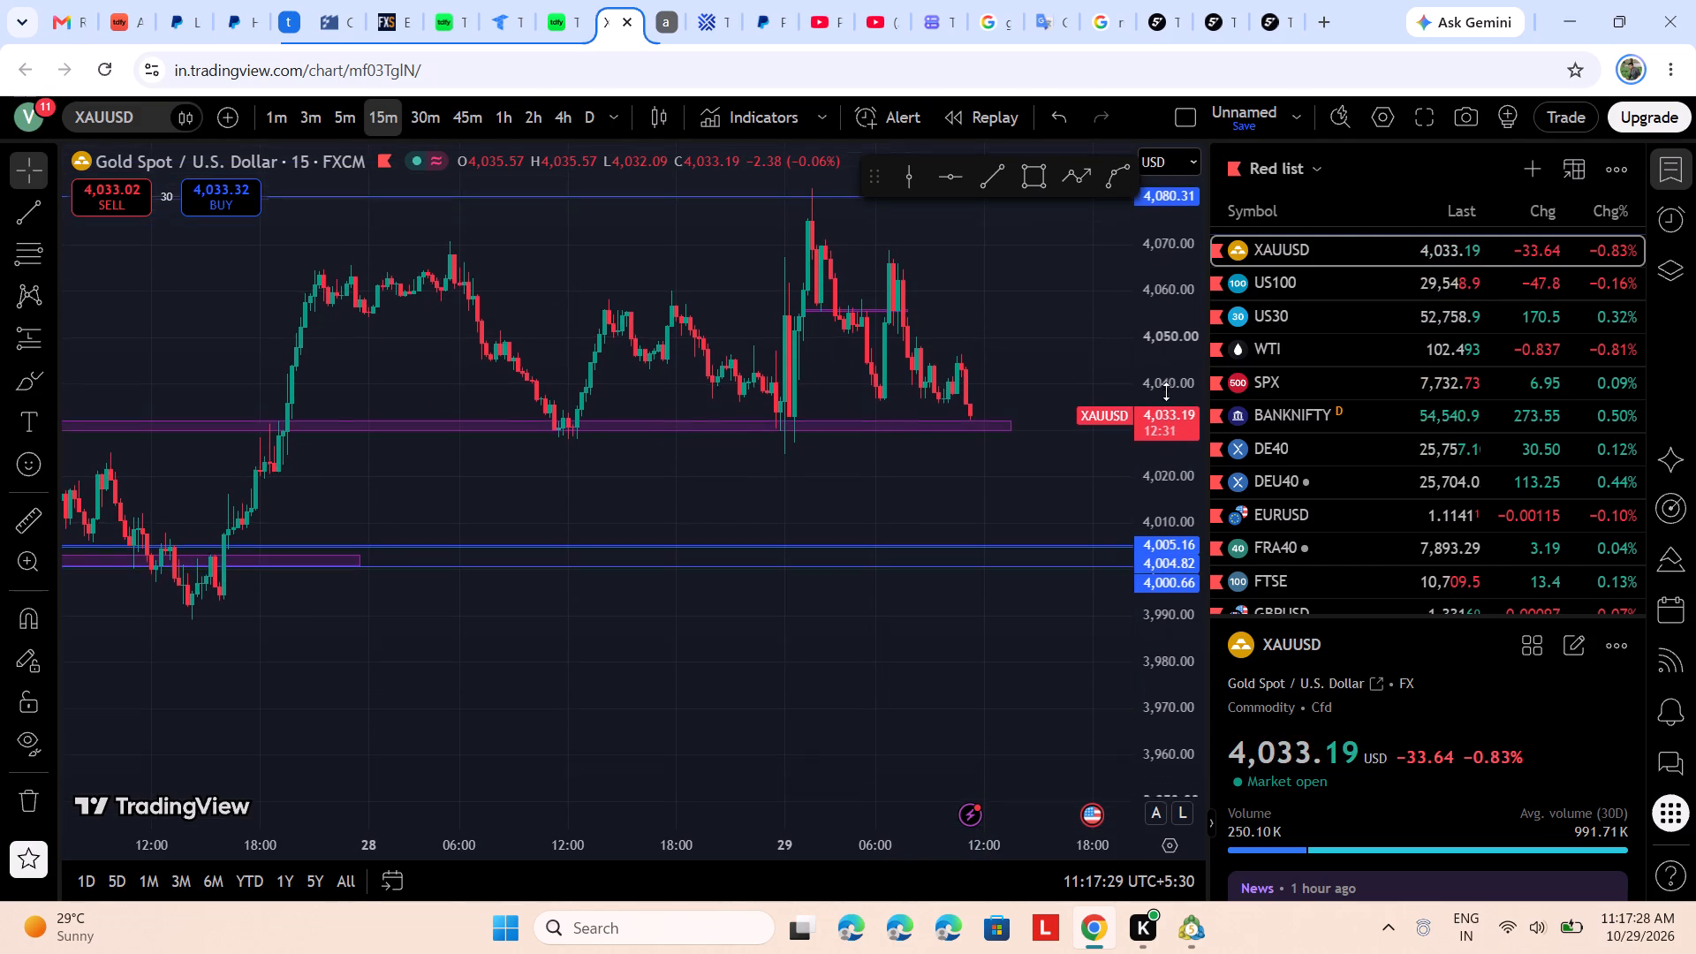
drag(1166, 391, 1165, 359)
click(1164, 352)
click(1163, 346)
scroll(1096, 375, down, 2)
scroll(1082, 394, up, 4)
click(1170, 365)
drag(1167, 384, 1166, 439)
click(1166, 439)
scroll(955, 518, up, 2)
scroll(990, 488, down, 4)
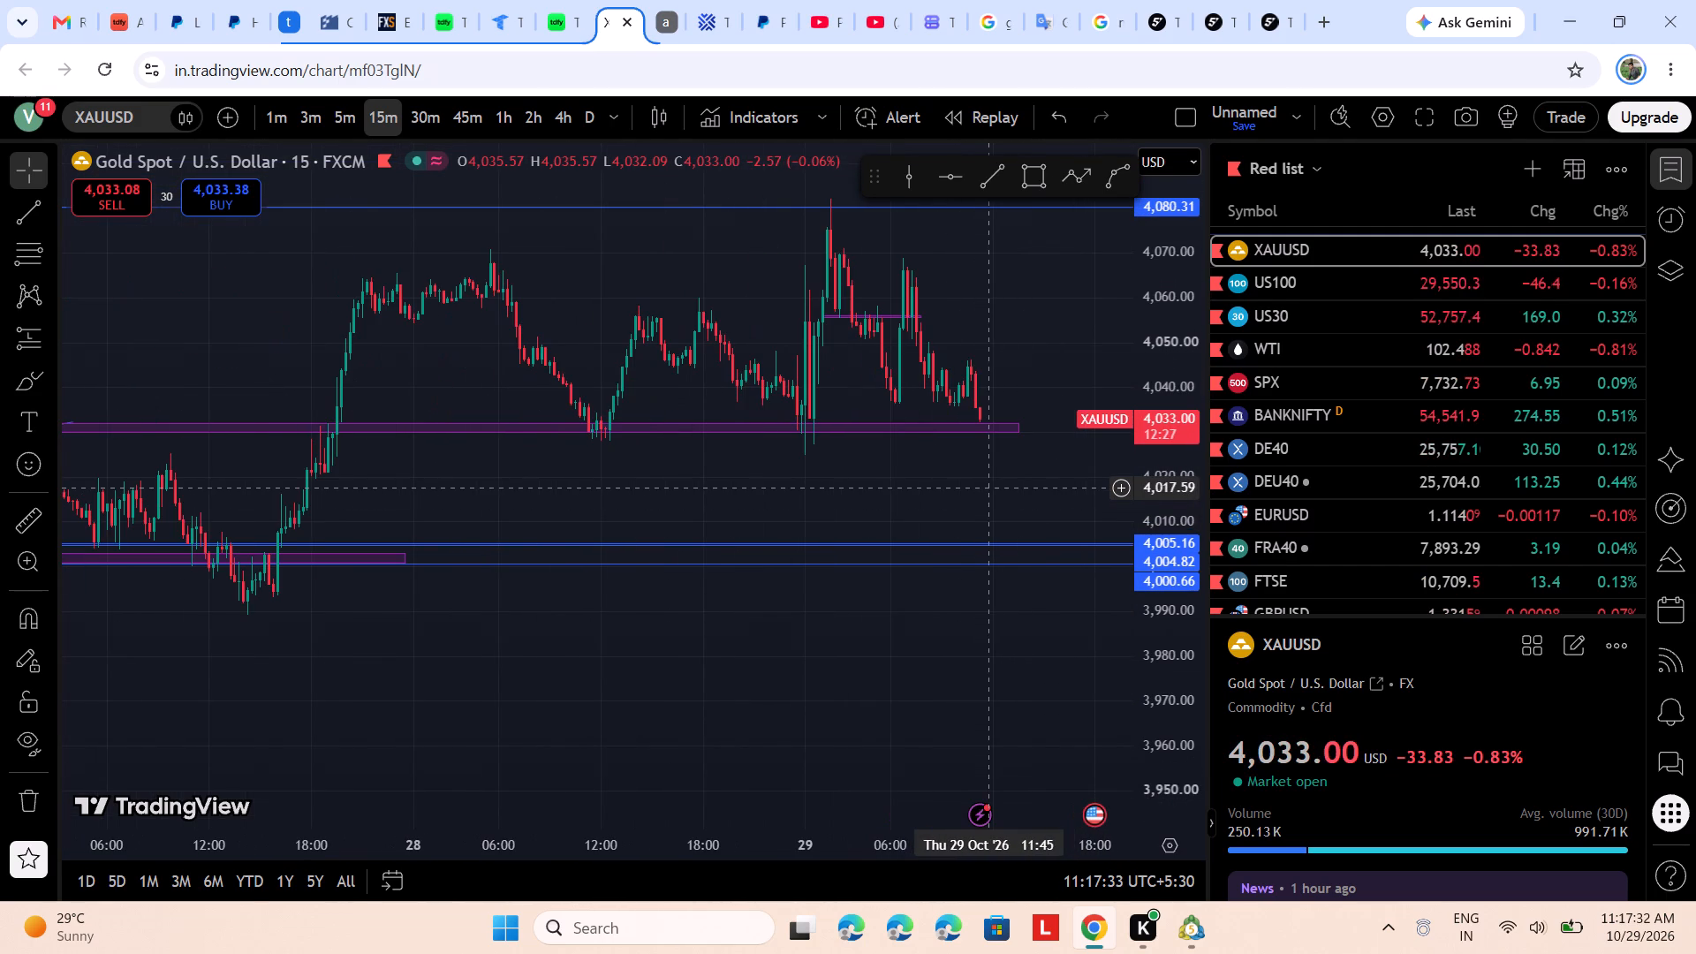
scroll(990, 488, up, 4)
drag(897, 494, 905, 495)
drag(920, 498, 1003, 556)
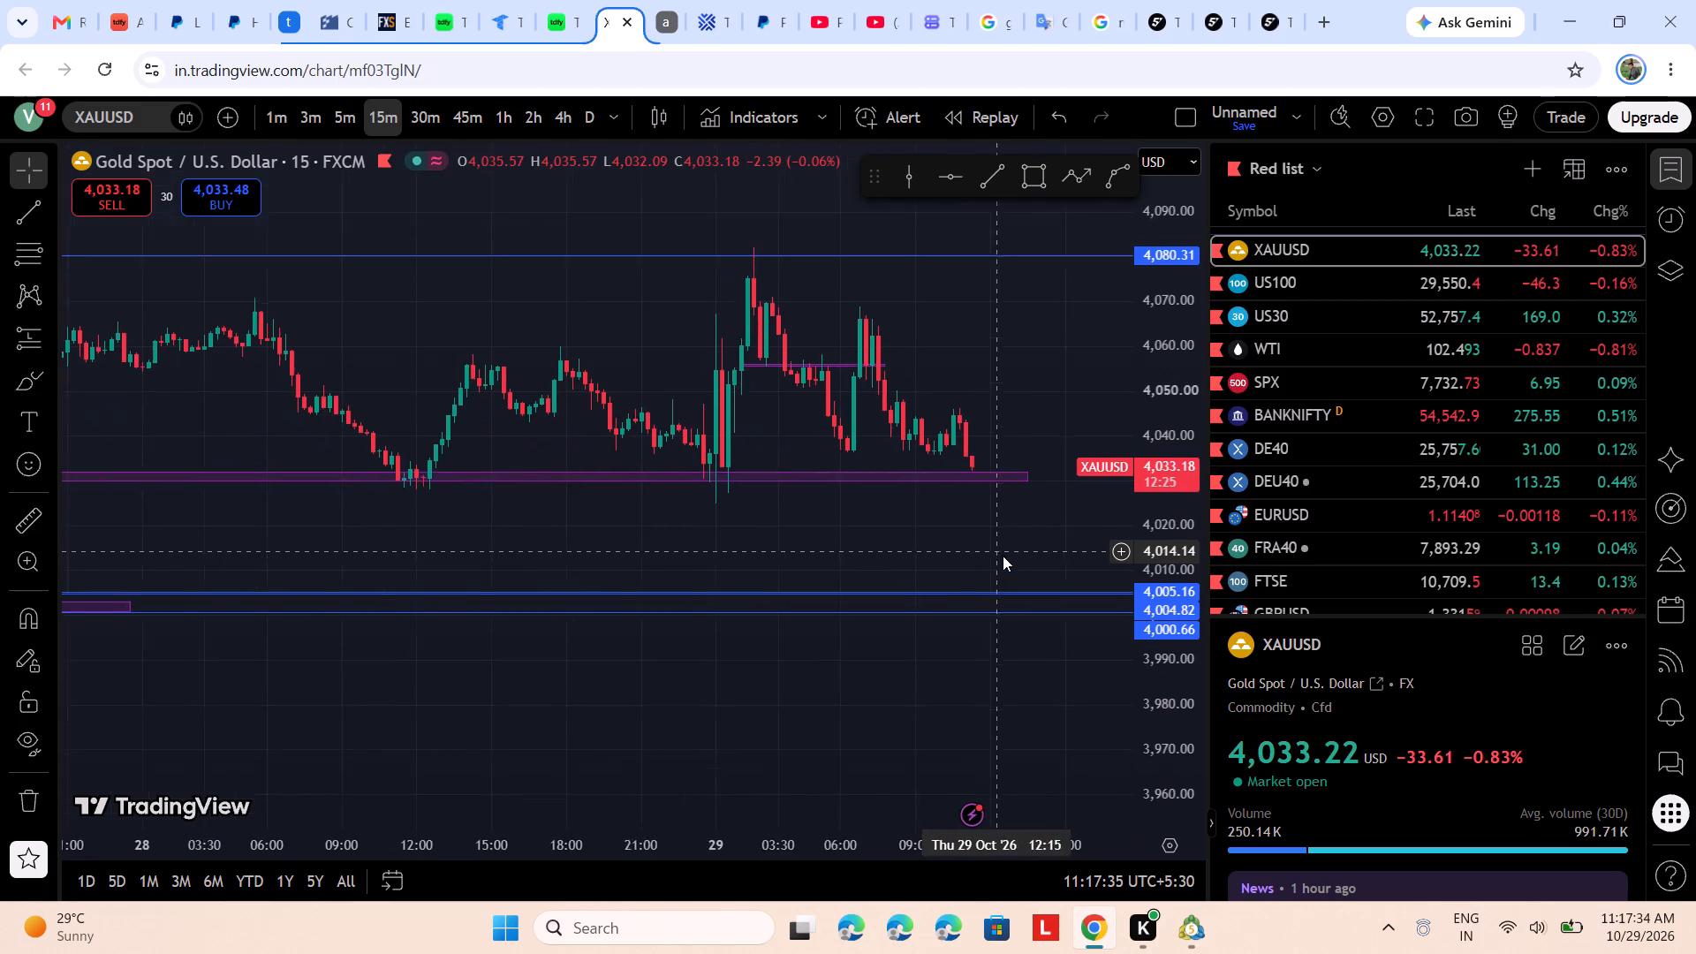
drag(1003, 556, 1013, 558)
click(1013, 558)
Open the US100 15-minute chart and examine price against the drawn channels and the two horizontal levels above it.
click(1286, 285)
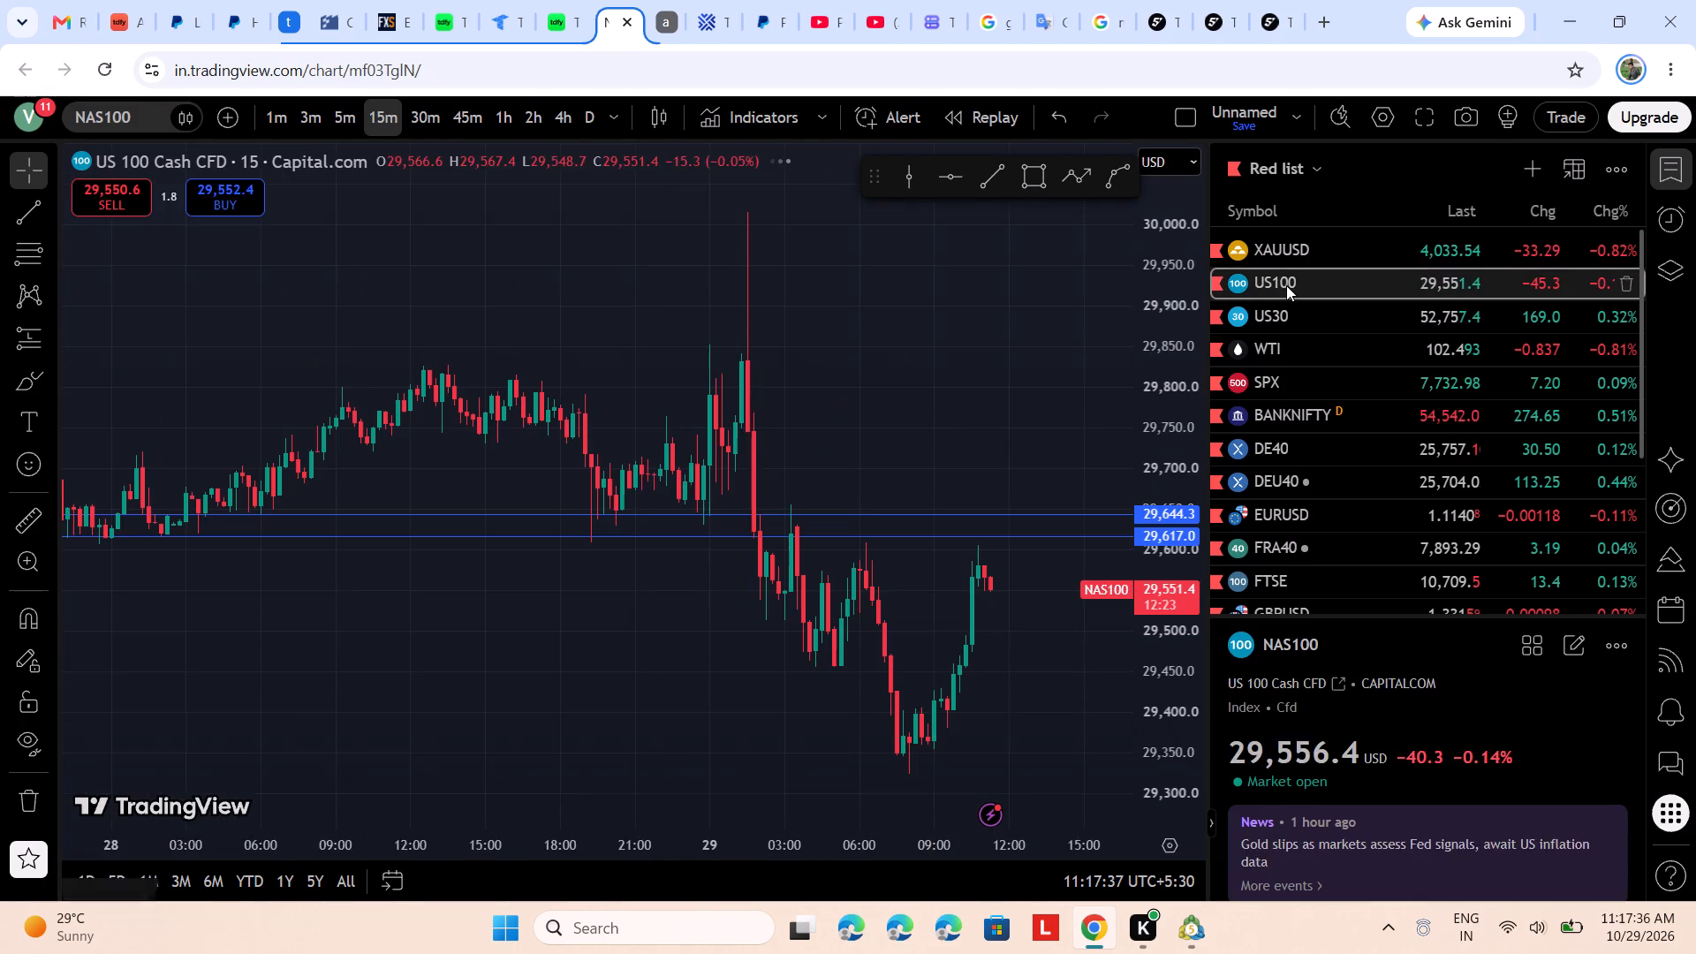
scroll(1079, 542, down, 2)
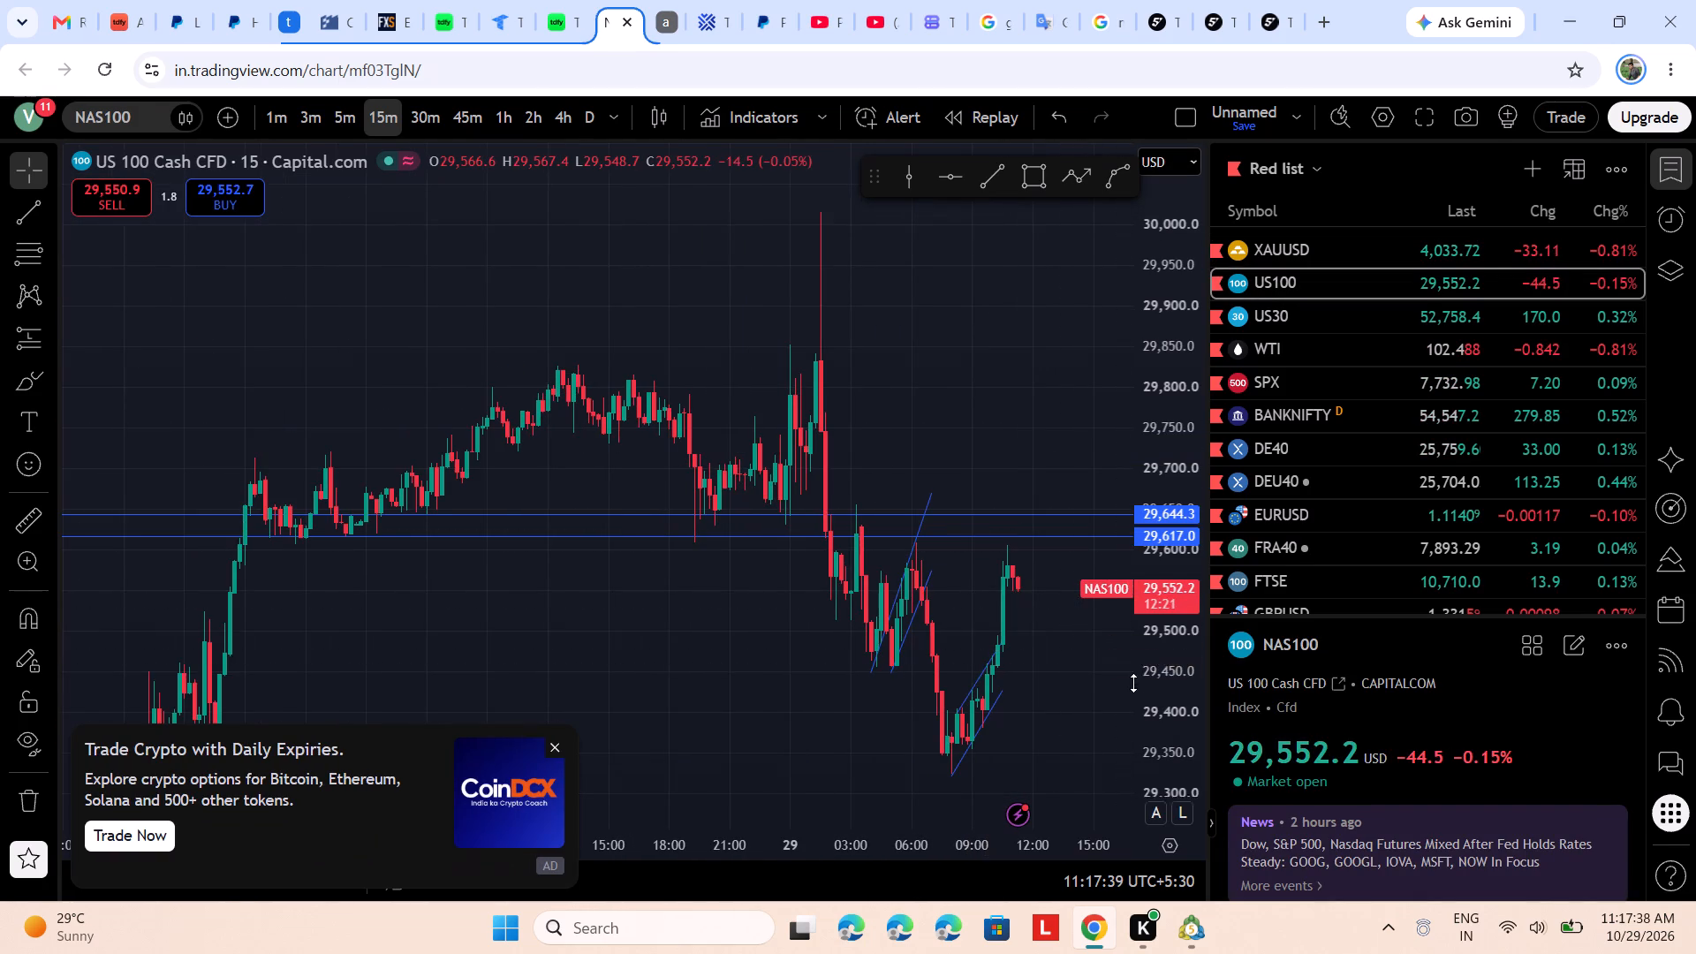
drag(1162, 667, 1164, 652)
drag(1163, 647, 1155, 579)
scroll(992, 656, up, 9)
drag(918, 678, 934, 662)
drag(975, 621, 988, 609)
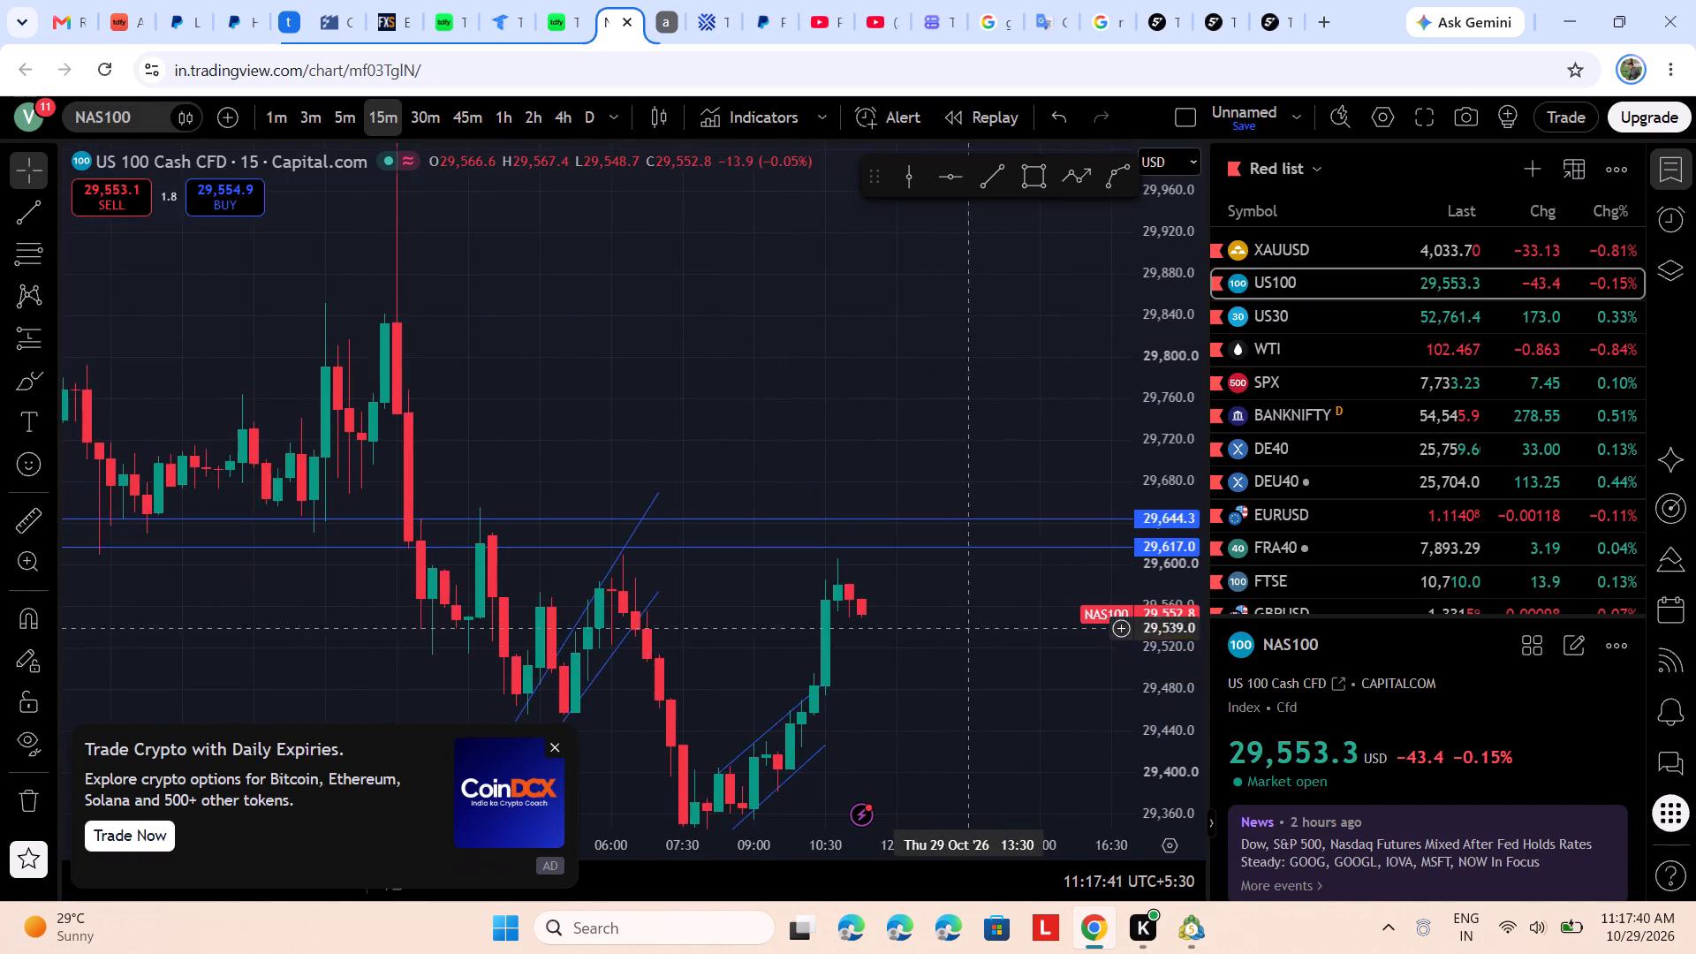
drag(988, 609, 1035, 572)
click(1035, 572)
scroll(1022, 594, down, 3)
click(1164, 544)
drag(1161, 580, 1143, 667)
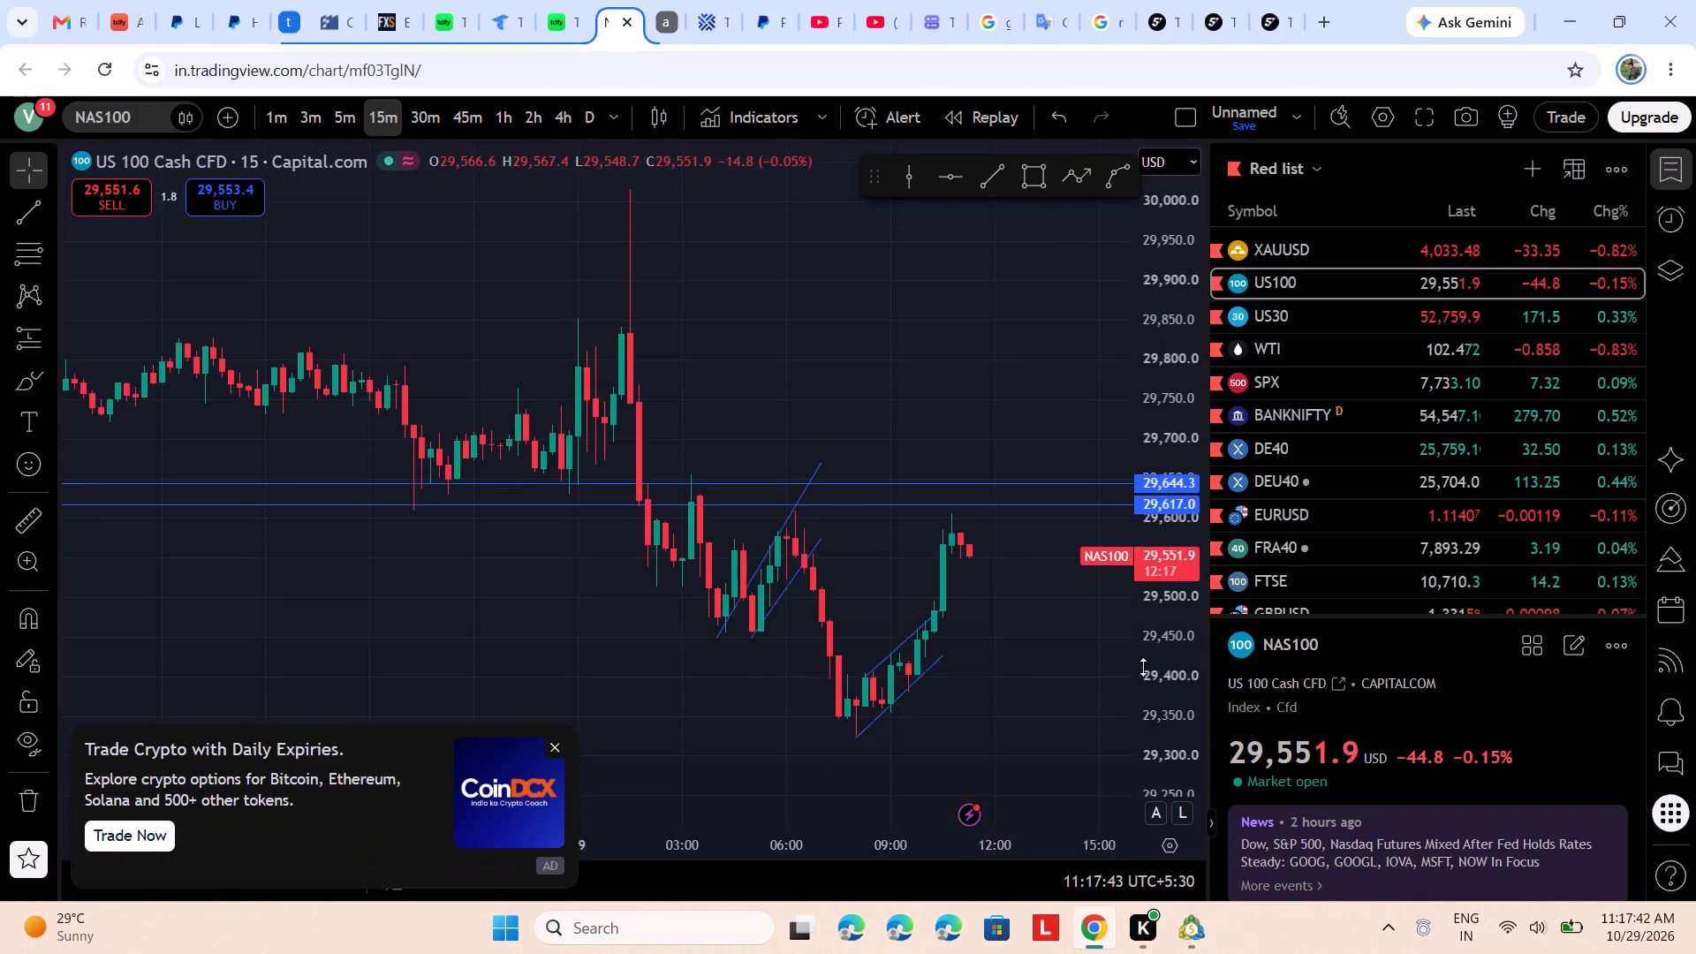
drag(1143, 667, 1147, 670)
scroll(1035, 661, down, 3)
scroll(1035, 661, up, 4)
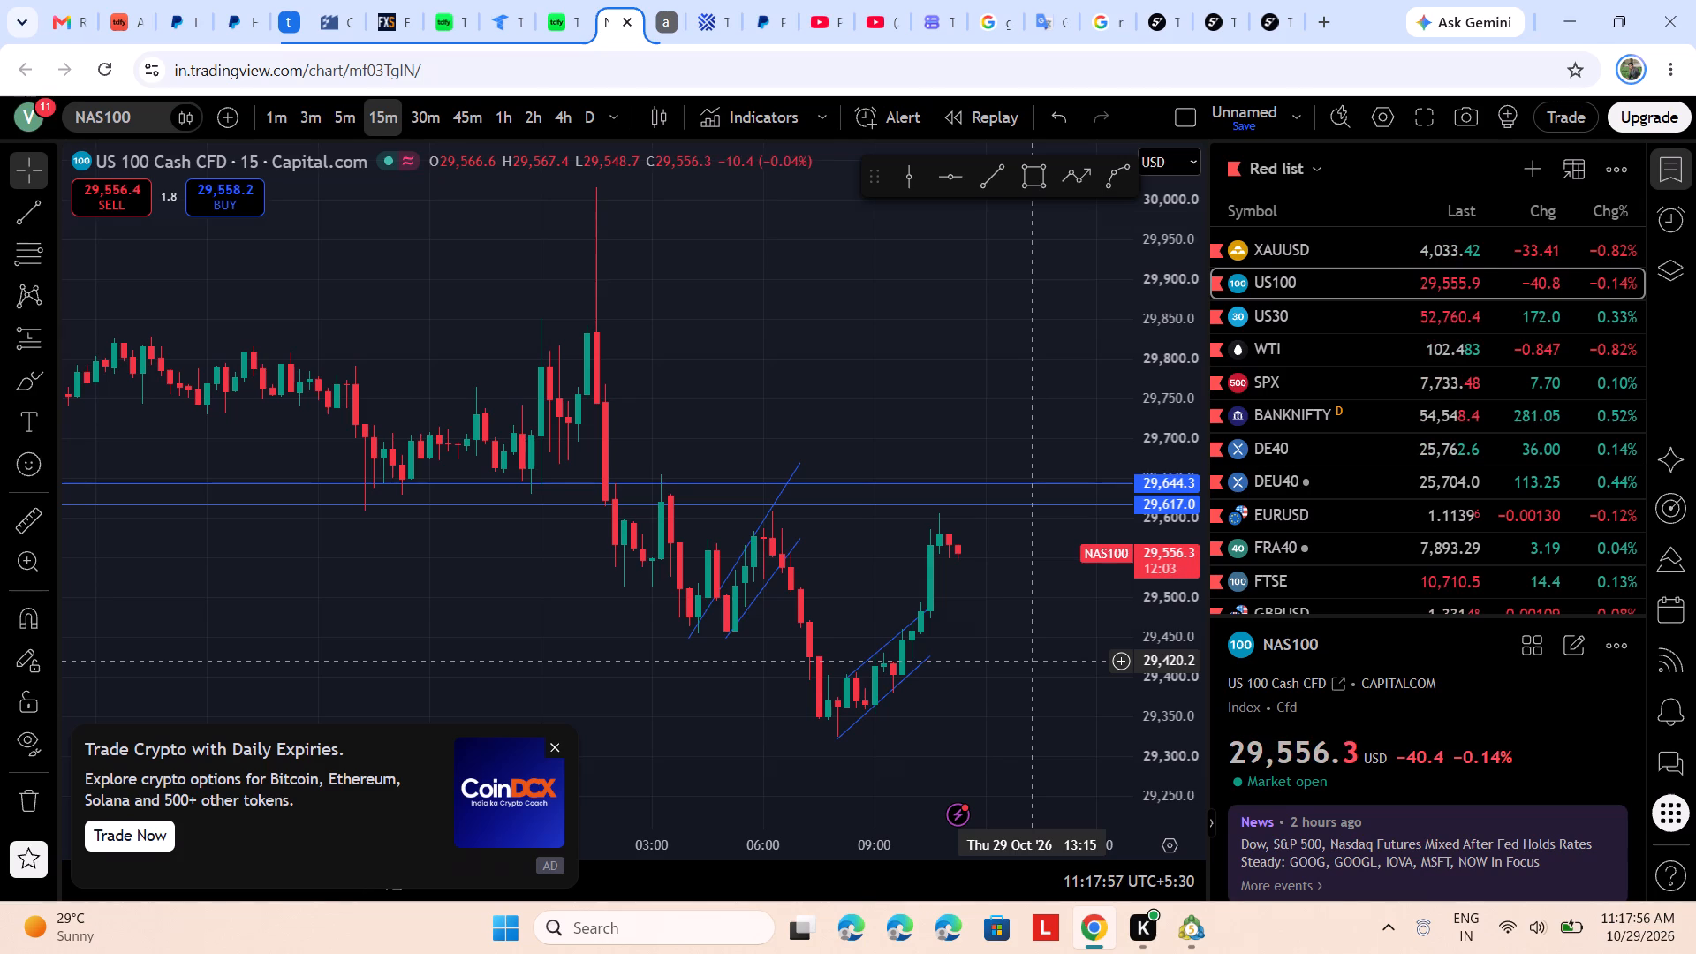
click(1170, 569)
drag(1162, 678, 1165, 754)
click(1165, 754)
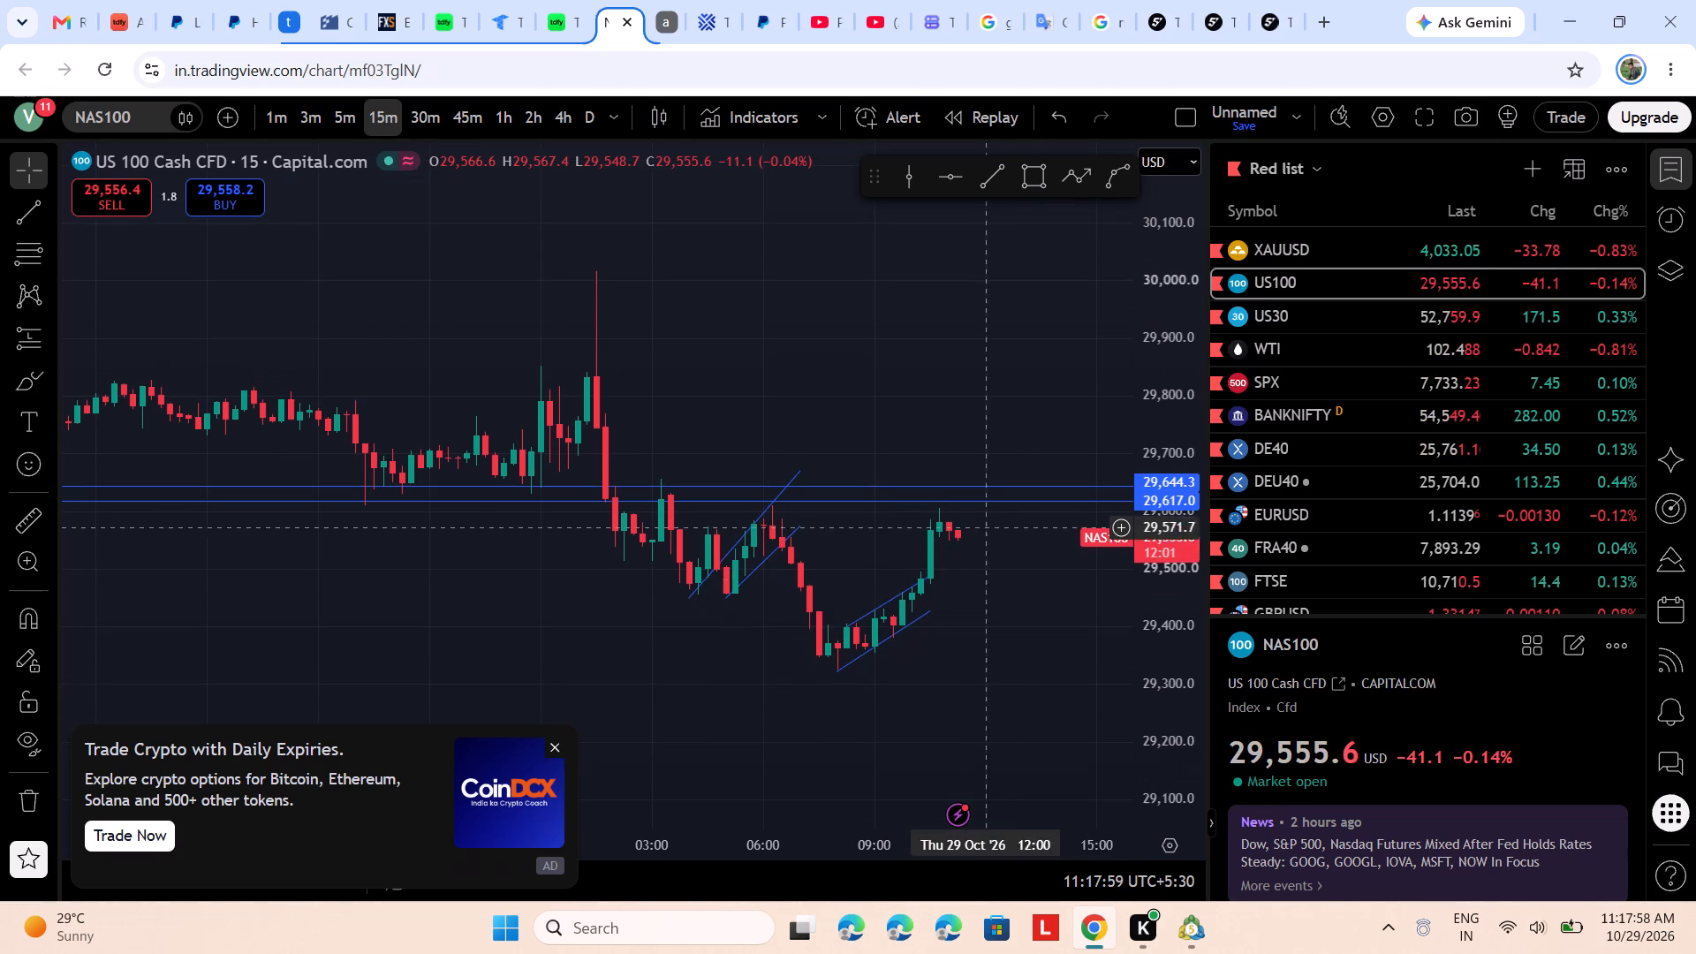
Draw a rectangle zone on US100 from about 29,610 to 29,582, spanning 29 Oct 04:15 to about 15:30.
click(1046, 176)
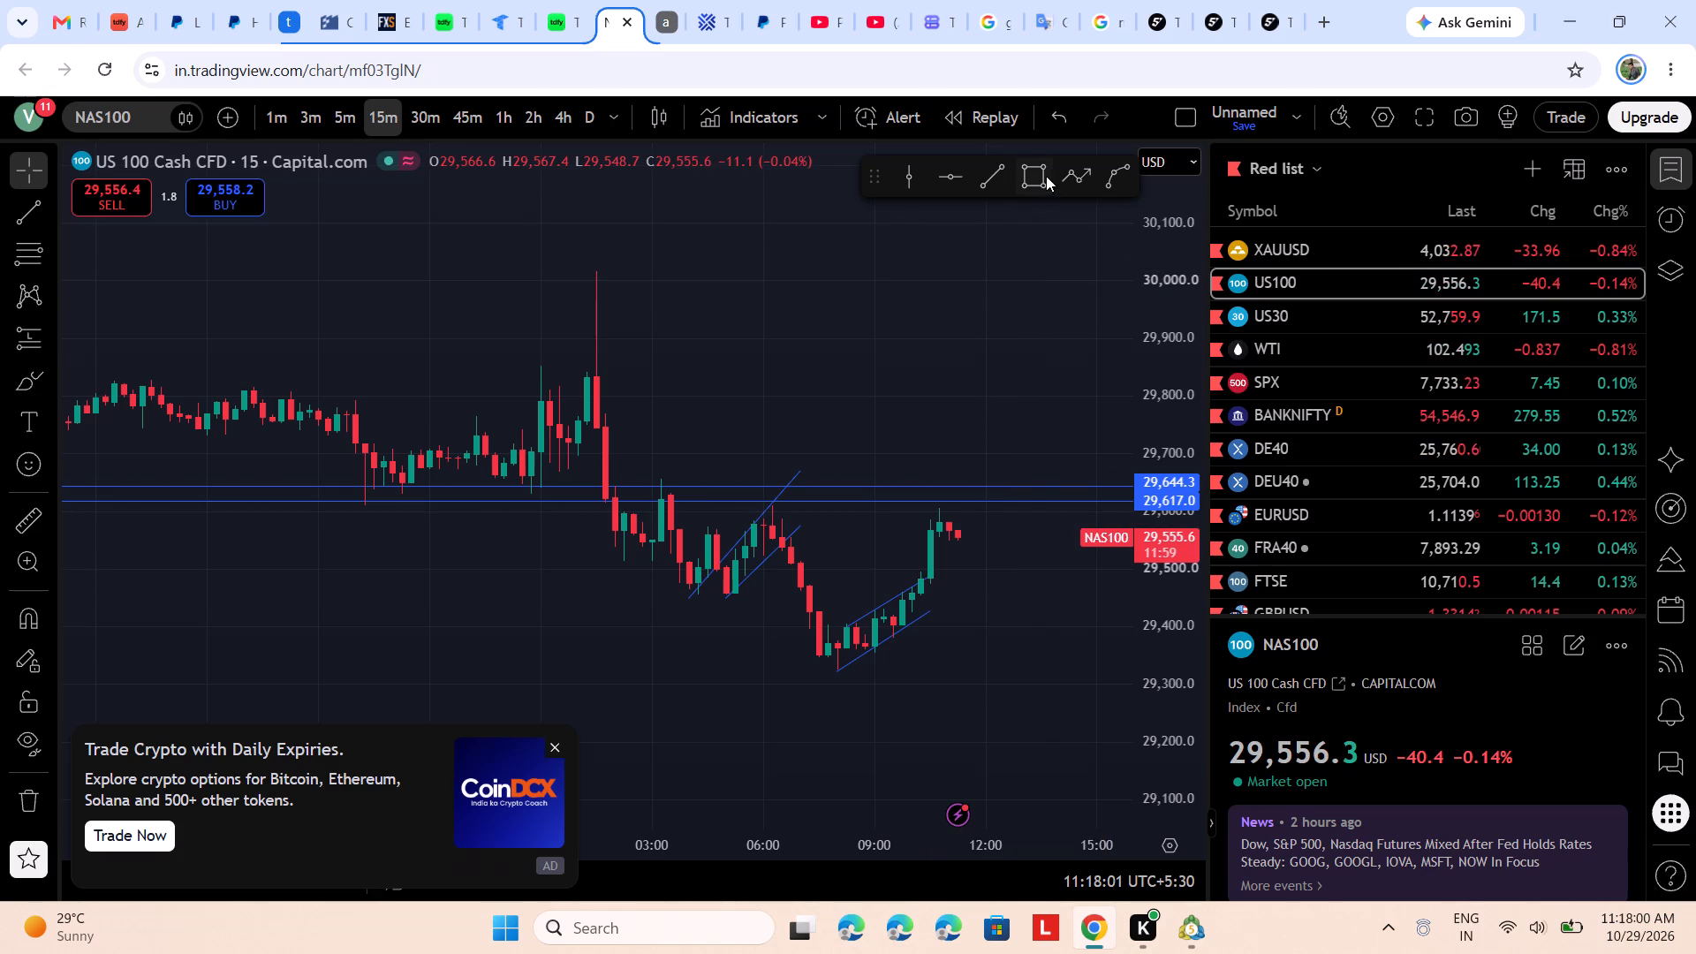
click(697, 505)
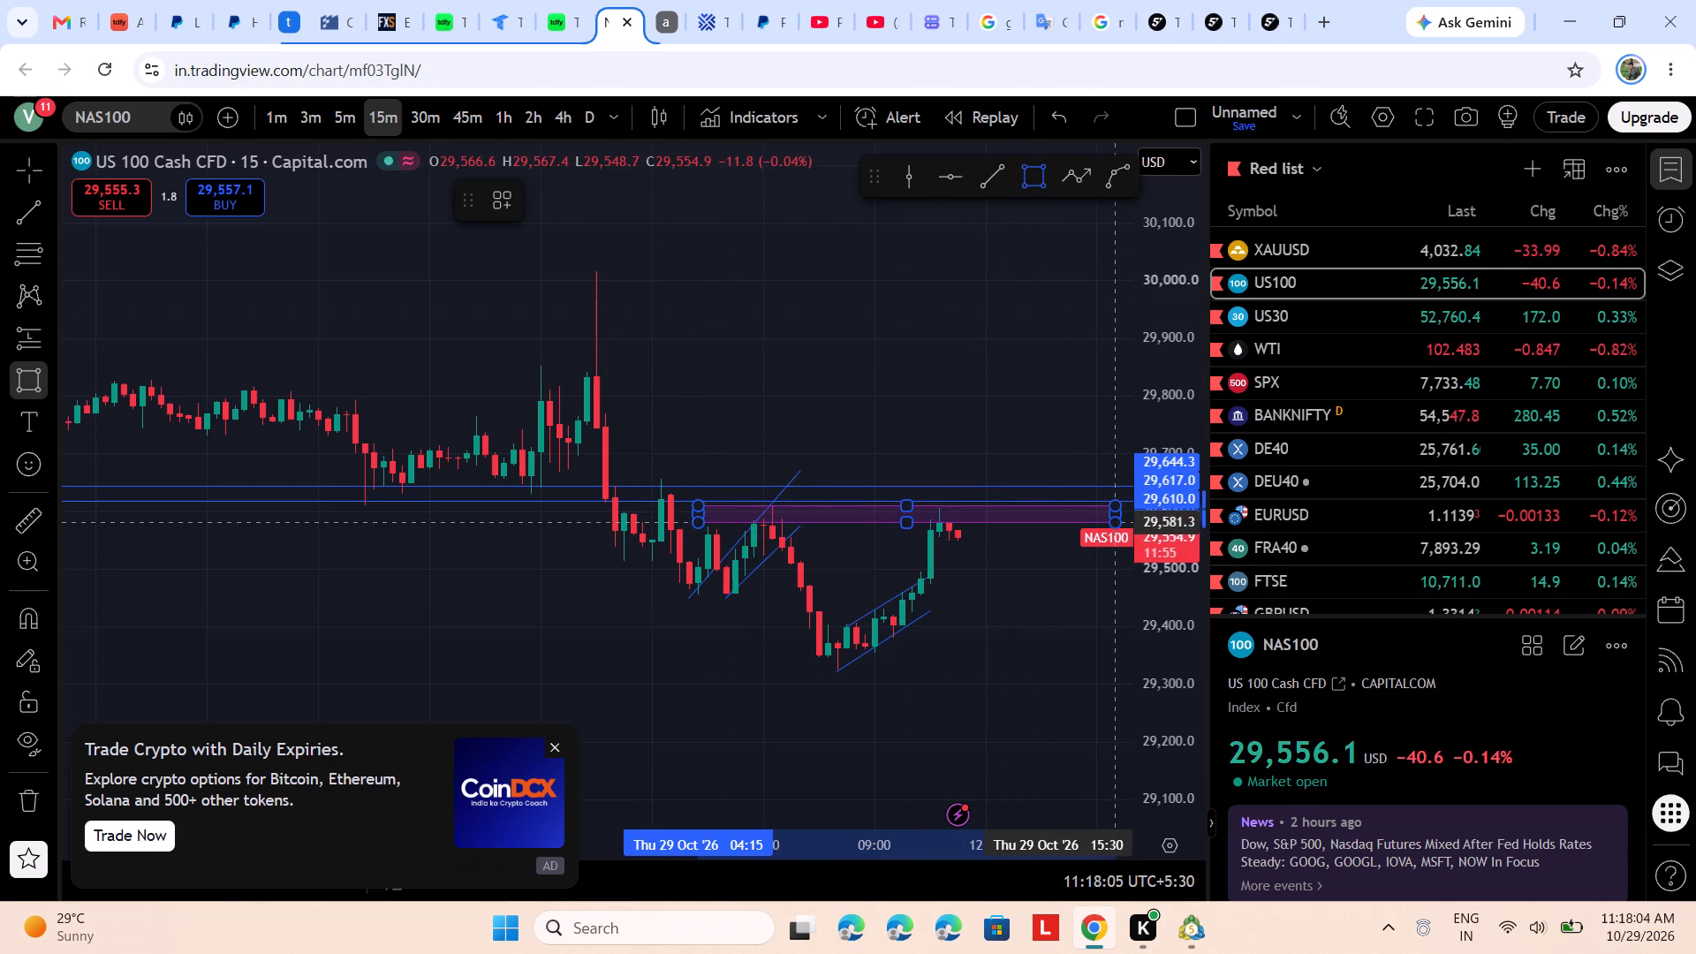
click(1117, 520)
click(984, 570)
Examine US100 15-minute price action around the new rectangle zone at wider and closer ranges.
scroll(1018, 606, down, 2)
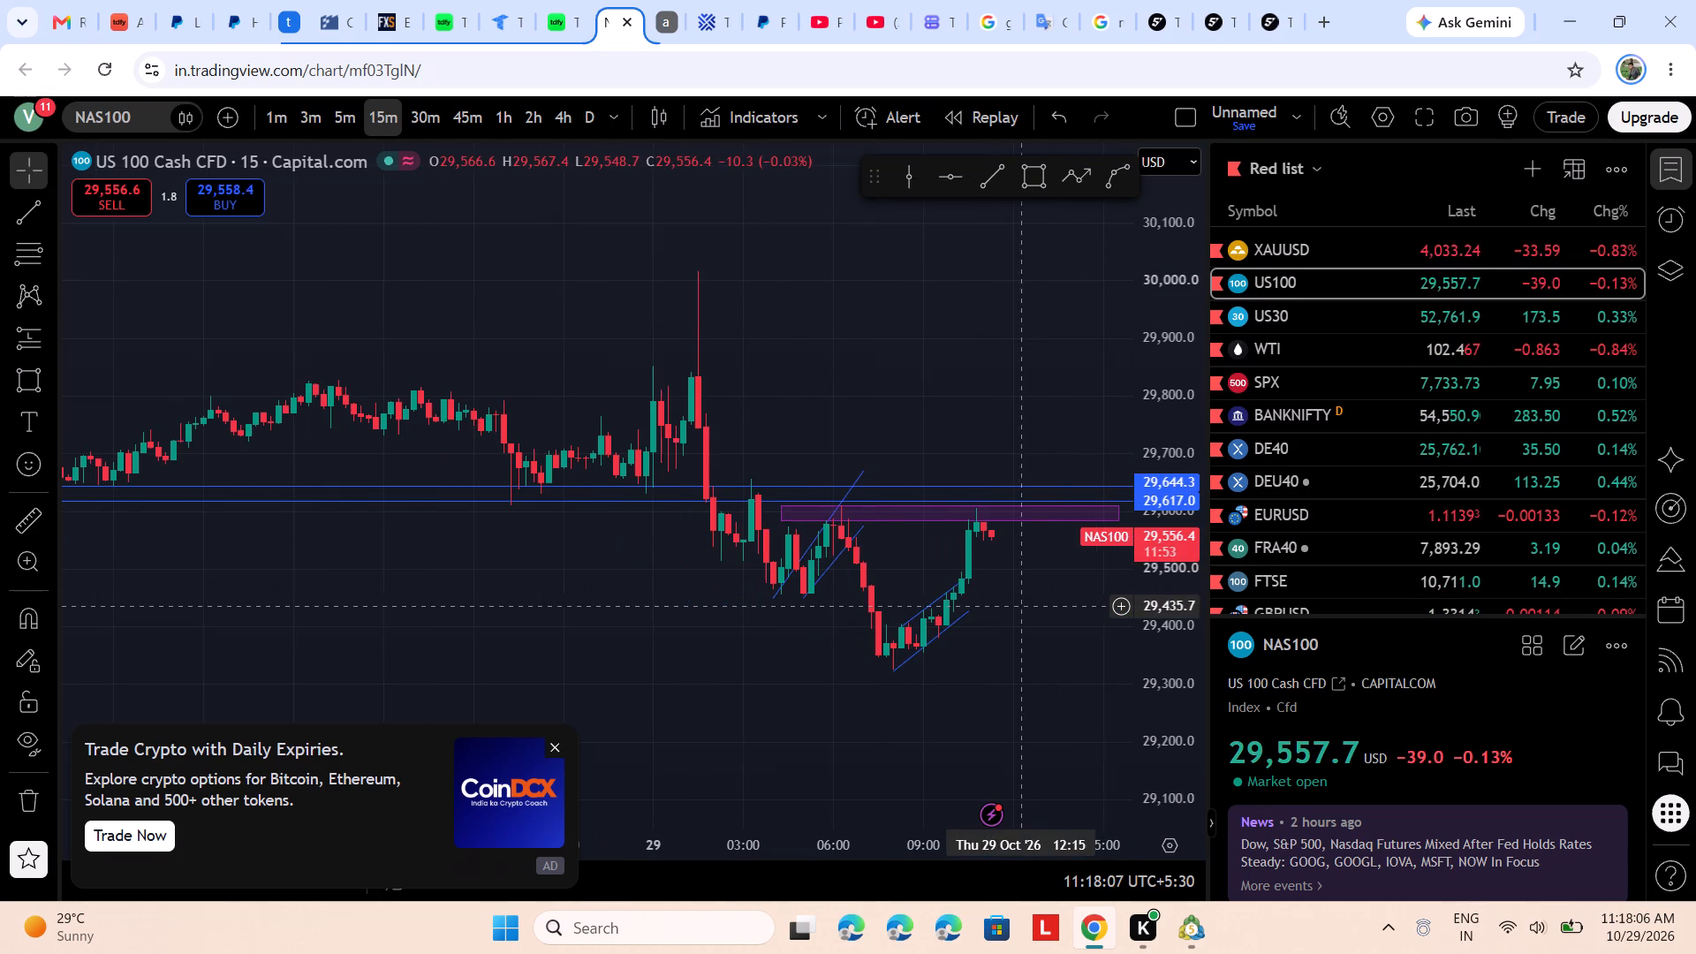
drag(1169, 629, 1162, 545)
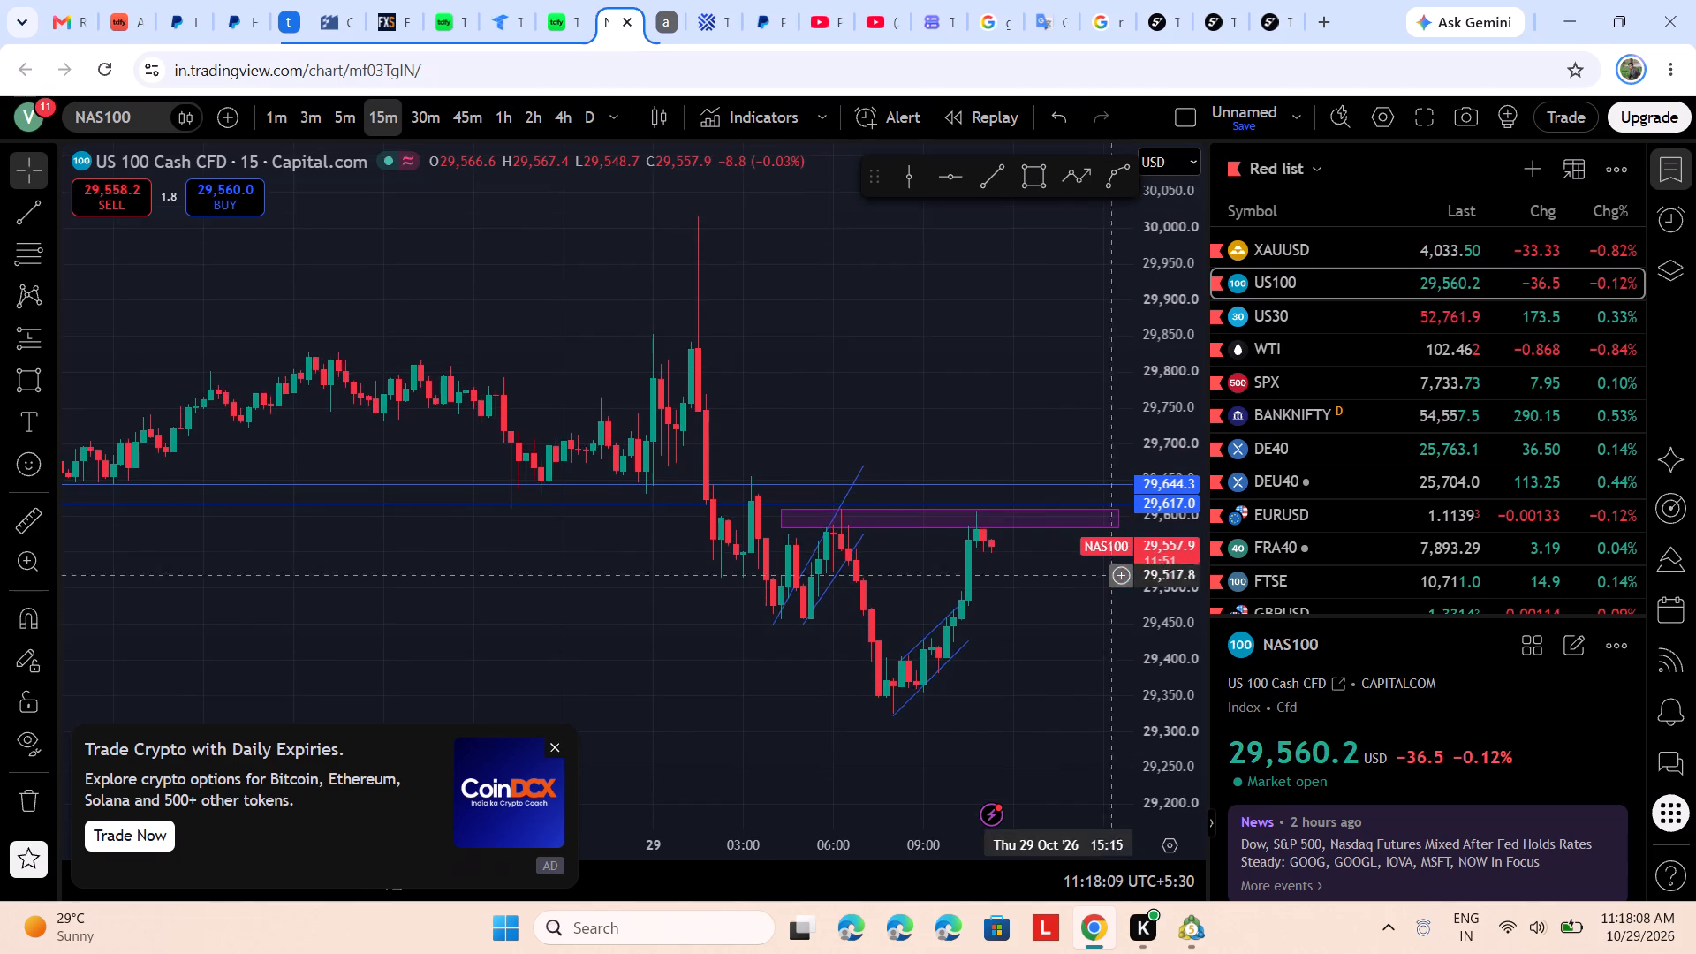
scroll(1086, 596, down, 2)
scroll(1054, 609, up, 3)
click(1150, 640)
click(1150, 622)
click(1060, 621)
drag(1054, 619, 995, 610)
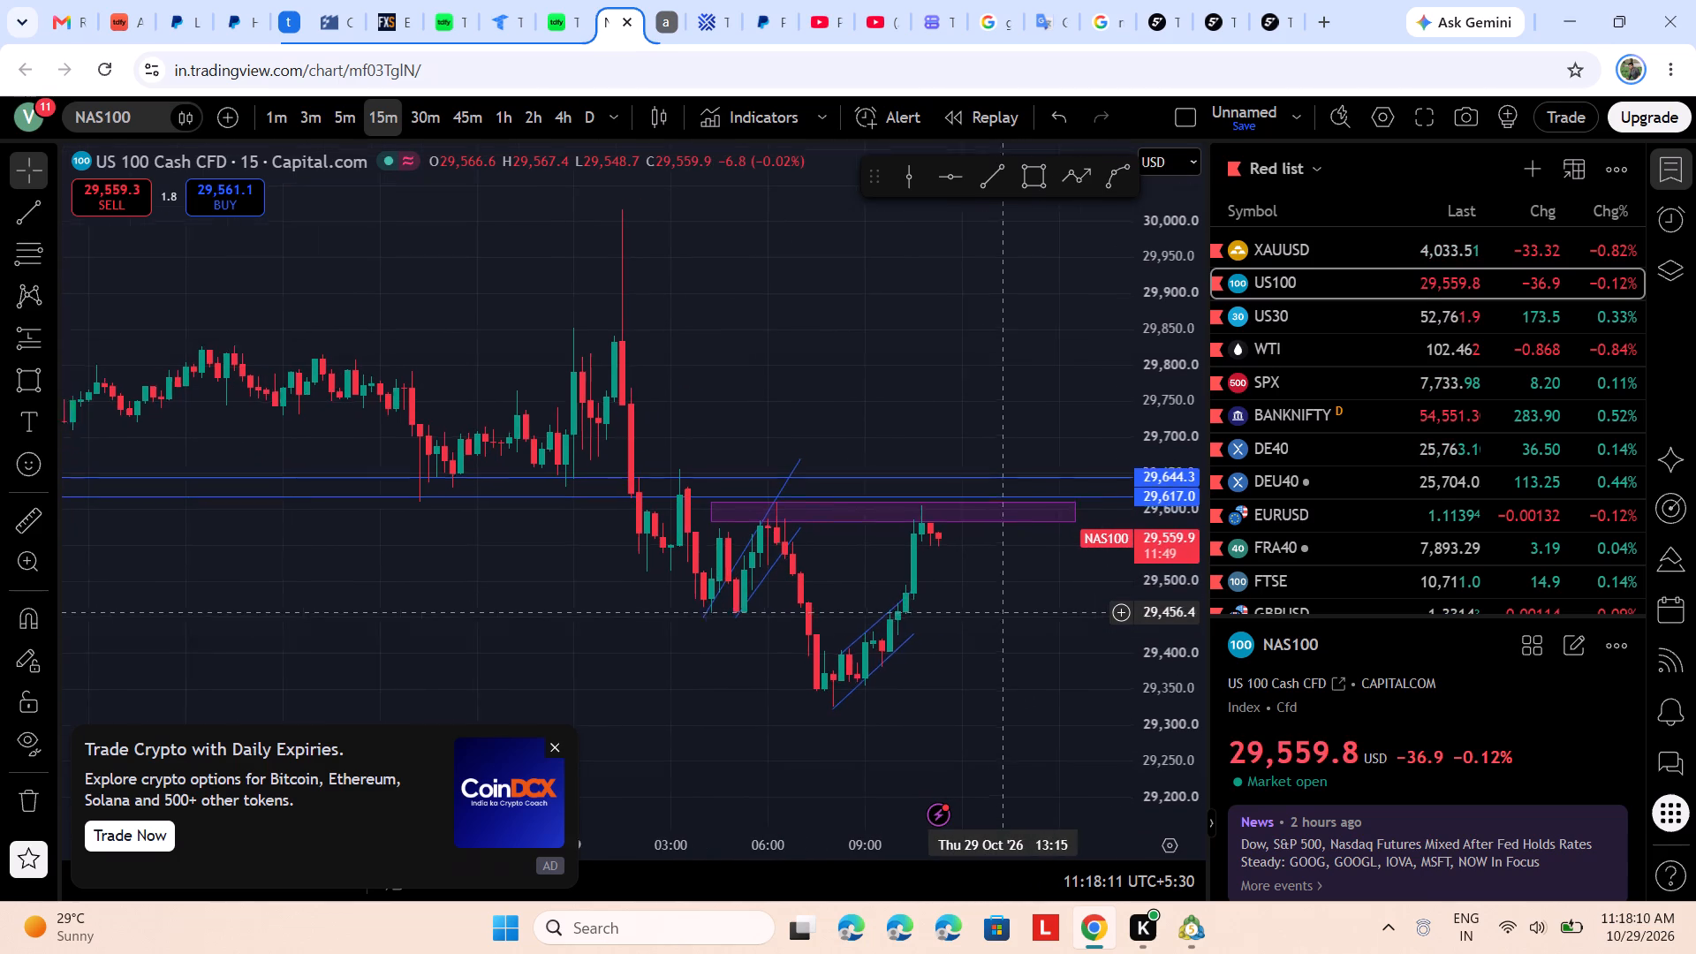
drag(995, 610, 991, 609)
click(988, 608)
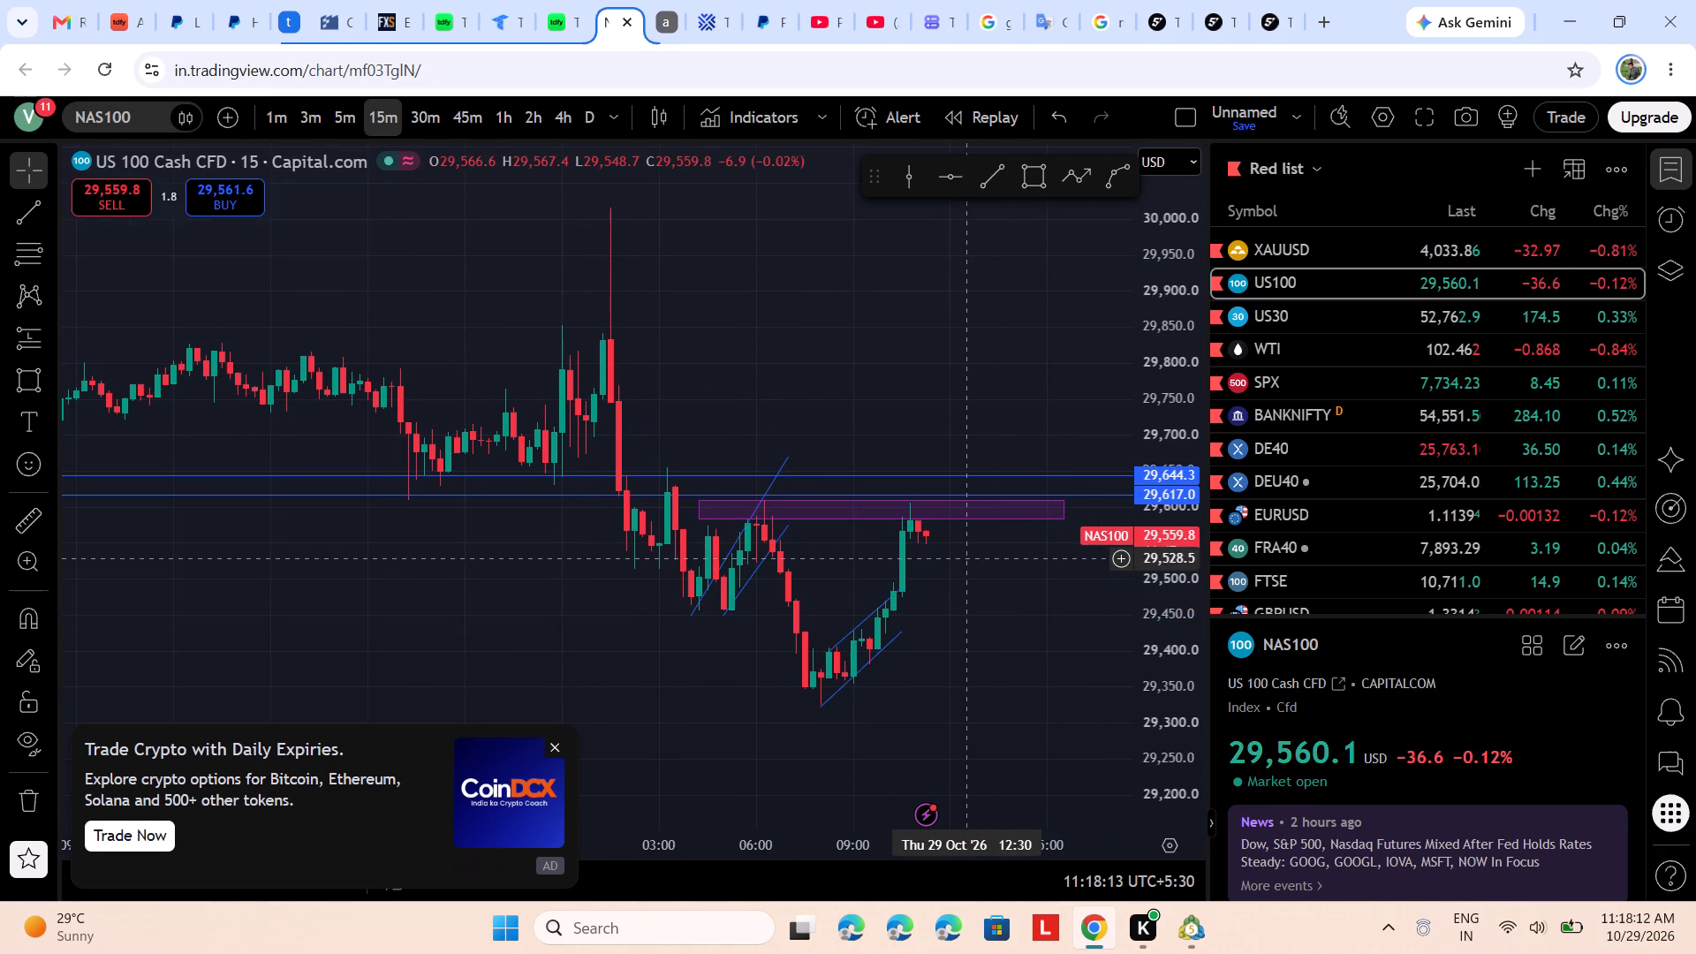
scroll(973, 573, down, 6)
scroll(1065, 606, down, 1)
drag(1166, 547, 1159, 572)
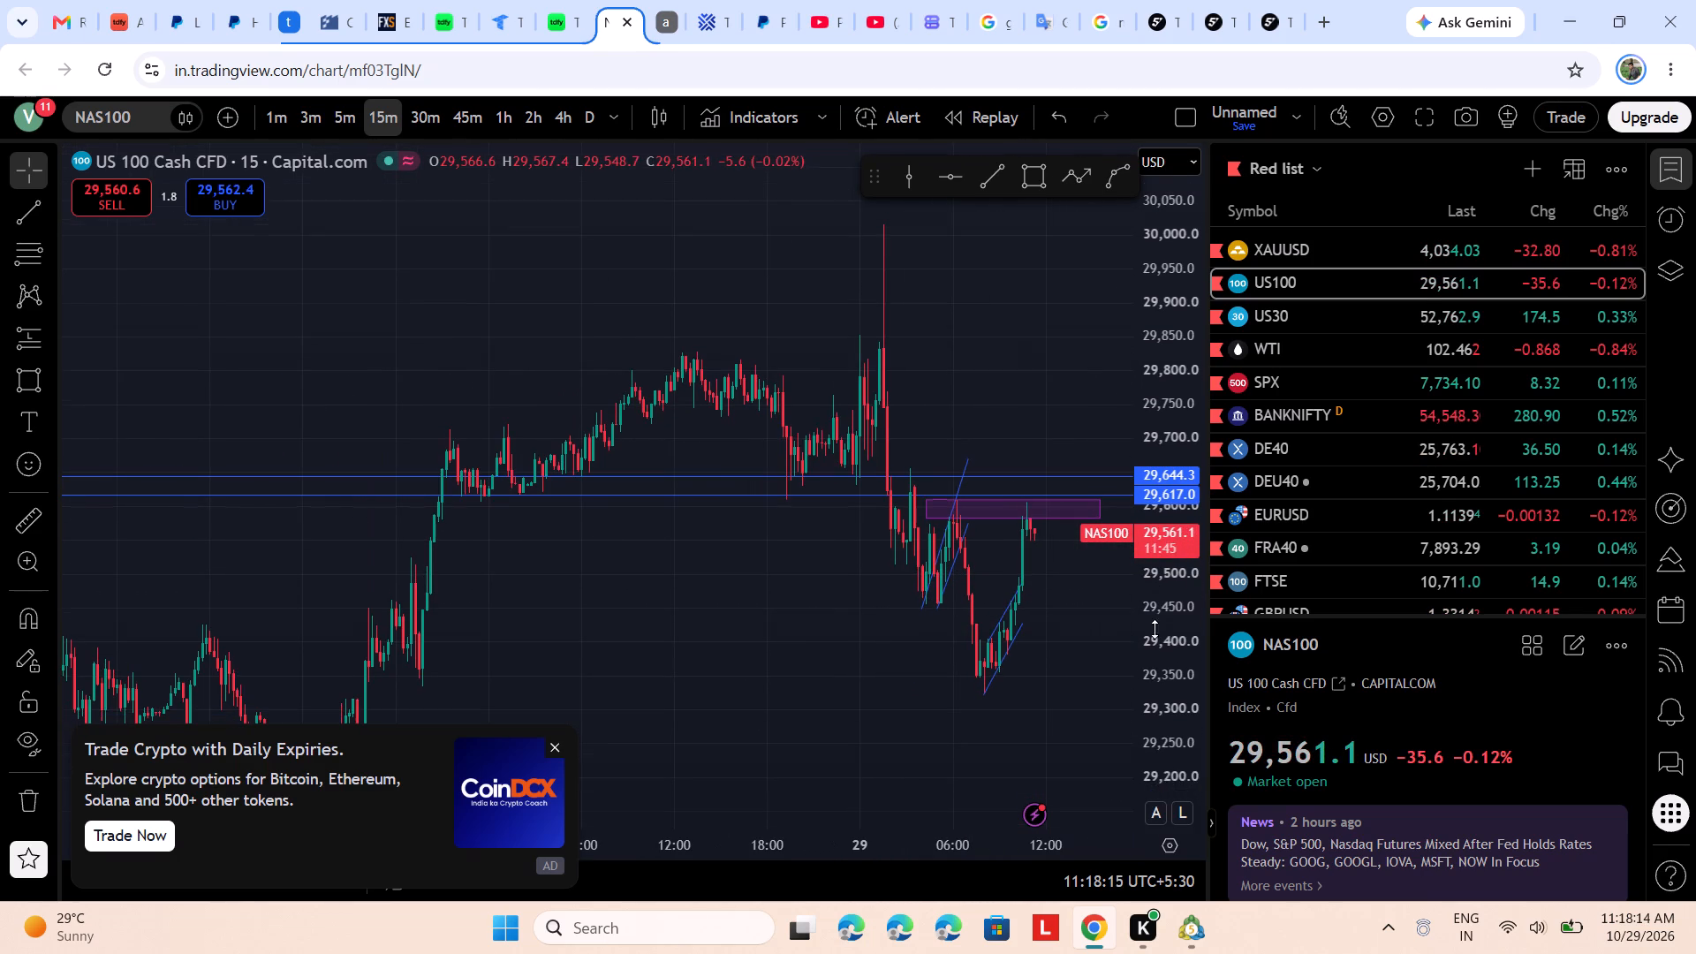
click(1157, 691)
click(1158, 748)
drag(1154, 667, 1147, 703)
scroll(1056, 652, up, 3)
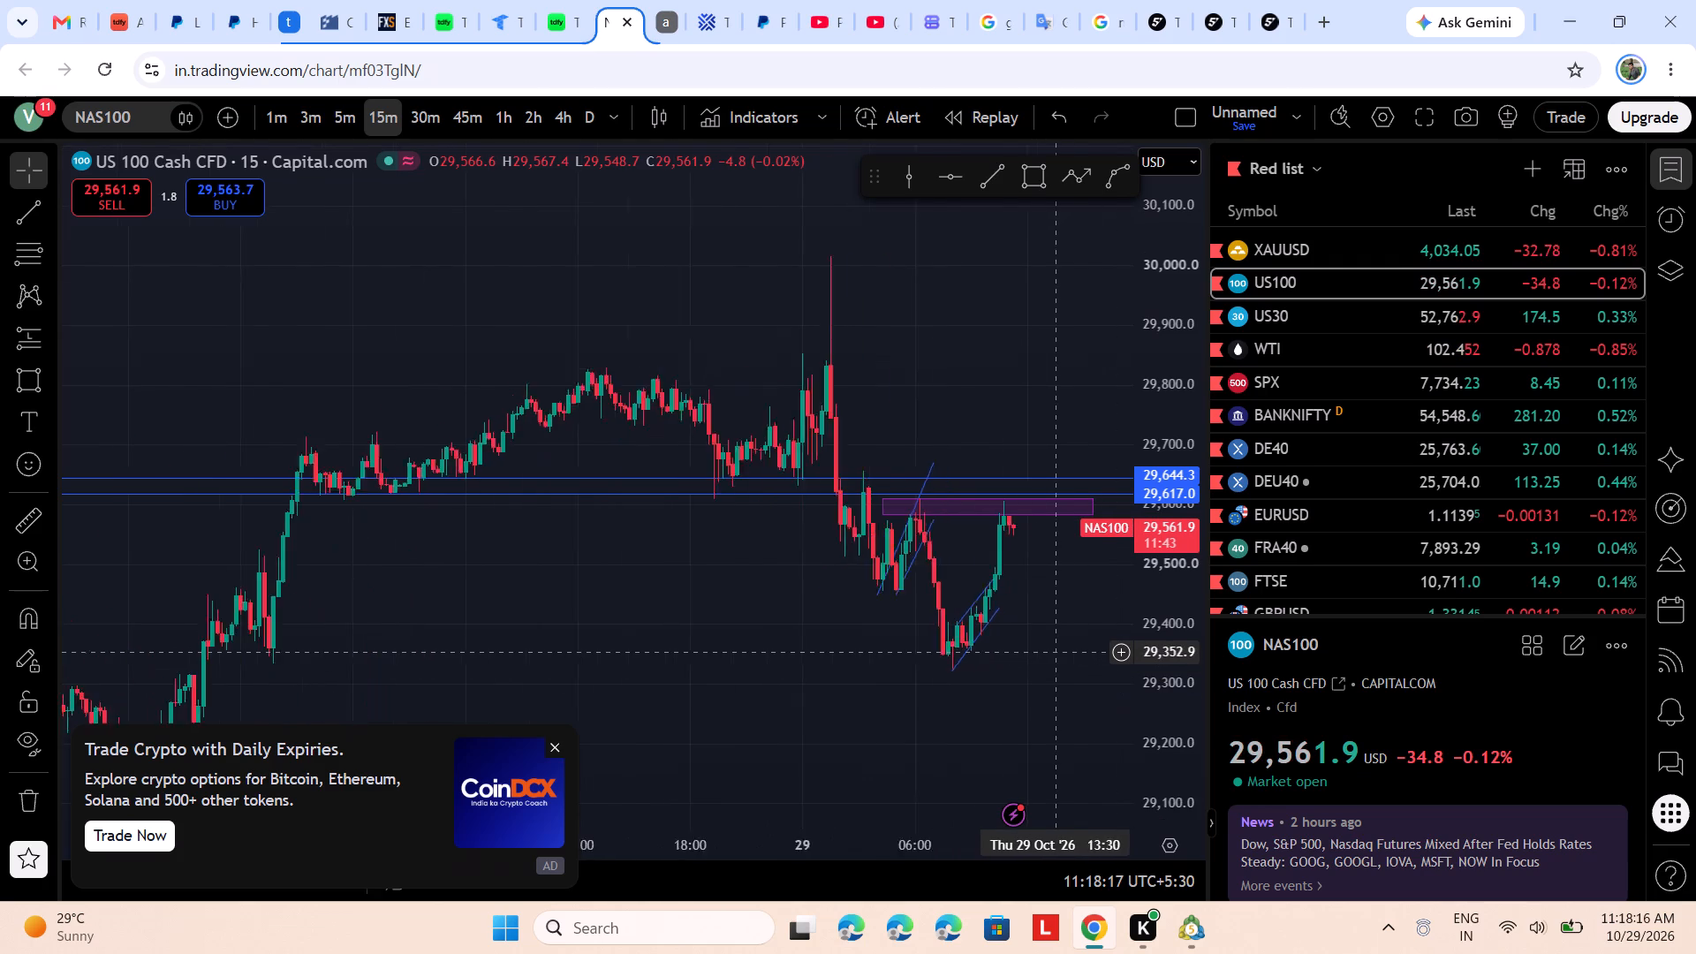
scroll(1056, 652, up, 1)
scroll(1031, 567, up, 3)
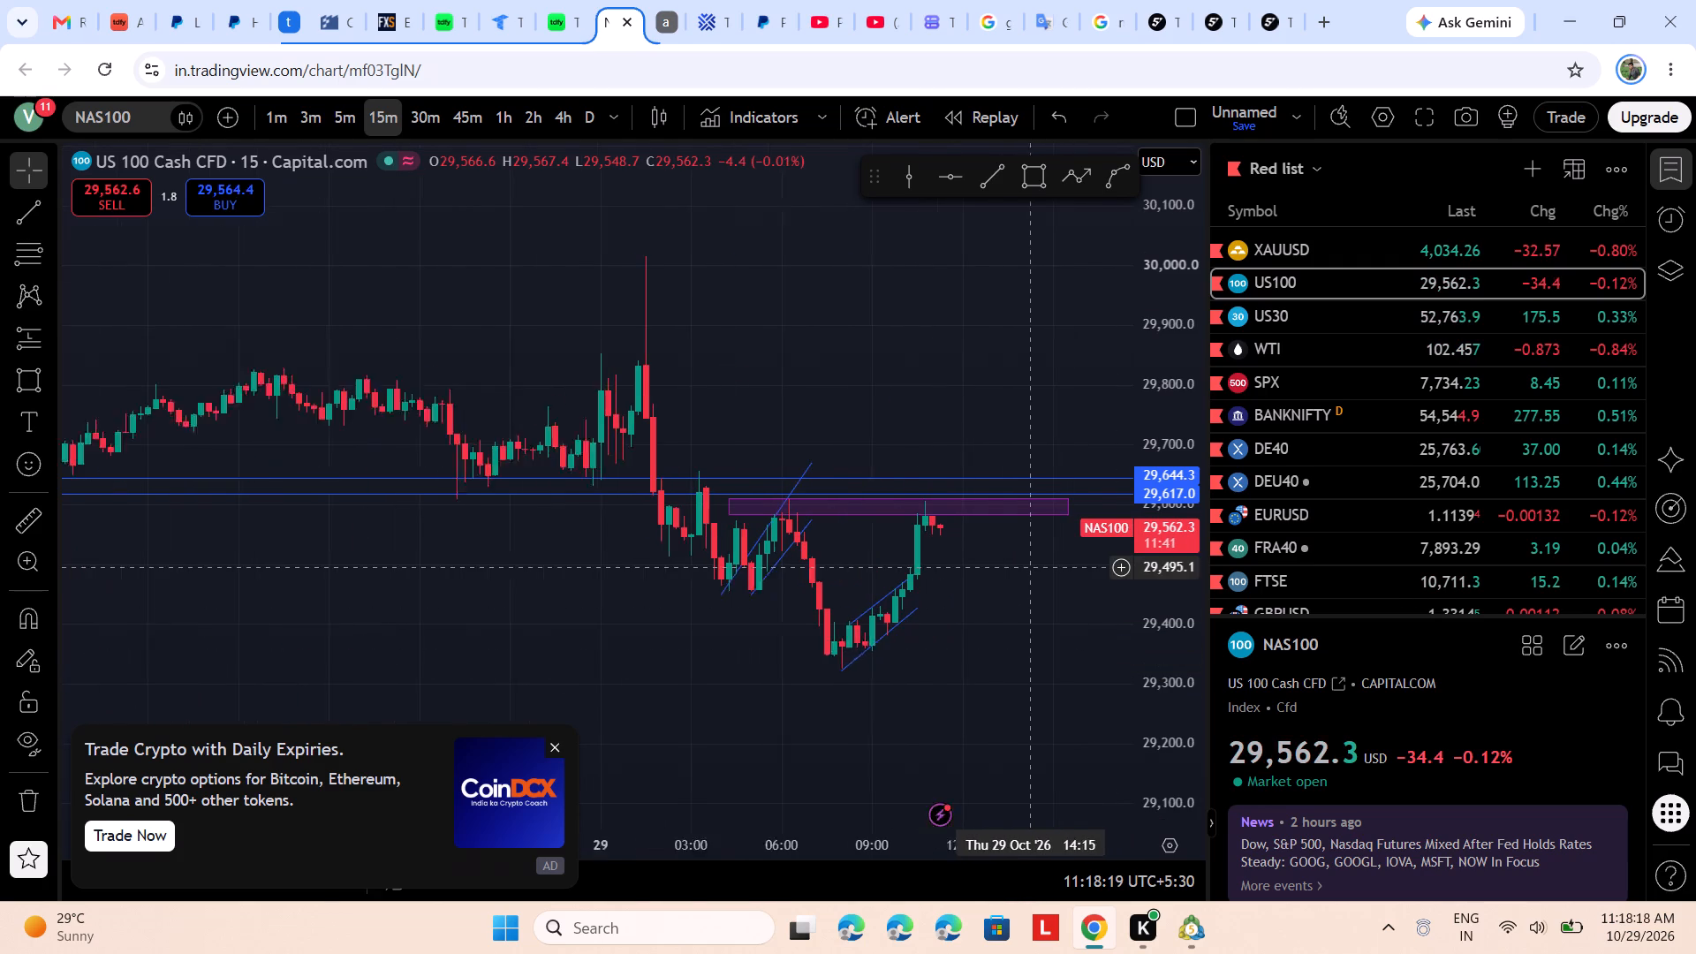
scroll(1031, 567, up, 1)
drag(1170, 597, 1164, 531)
drag(1162, 514, 1160, 495)
drag(1160, 486, 1159, 466)
click(1159, 466)
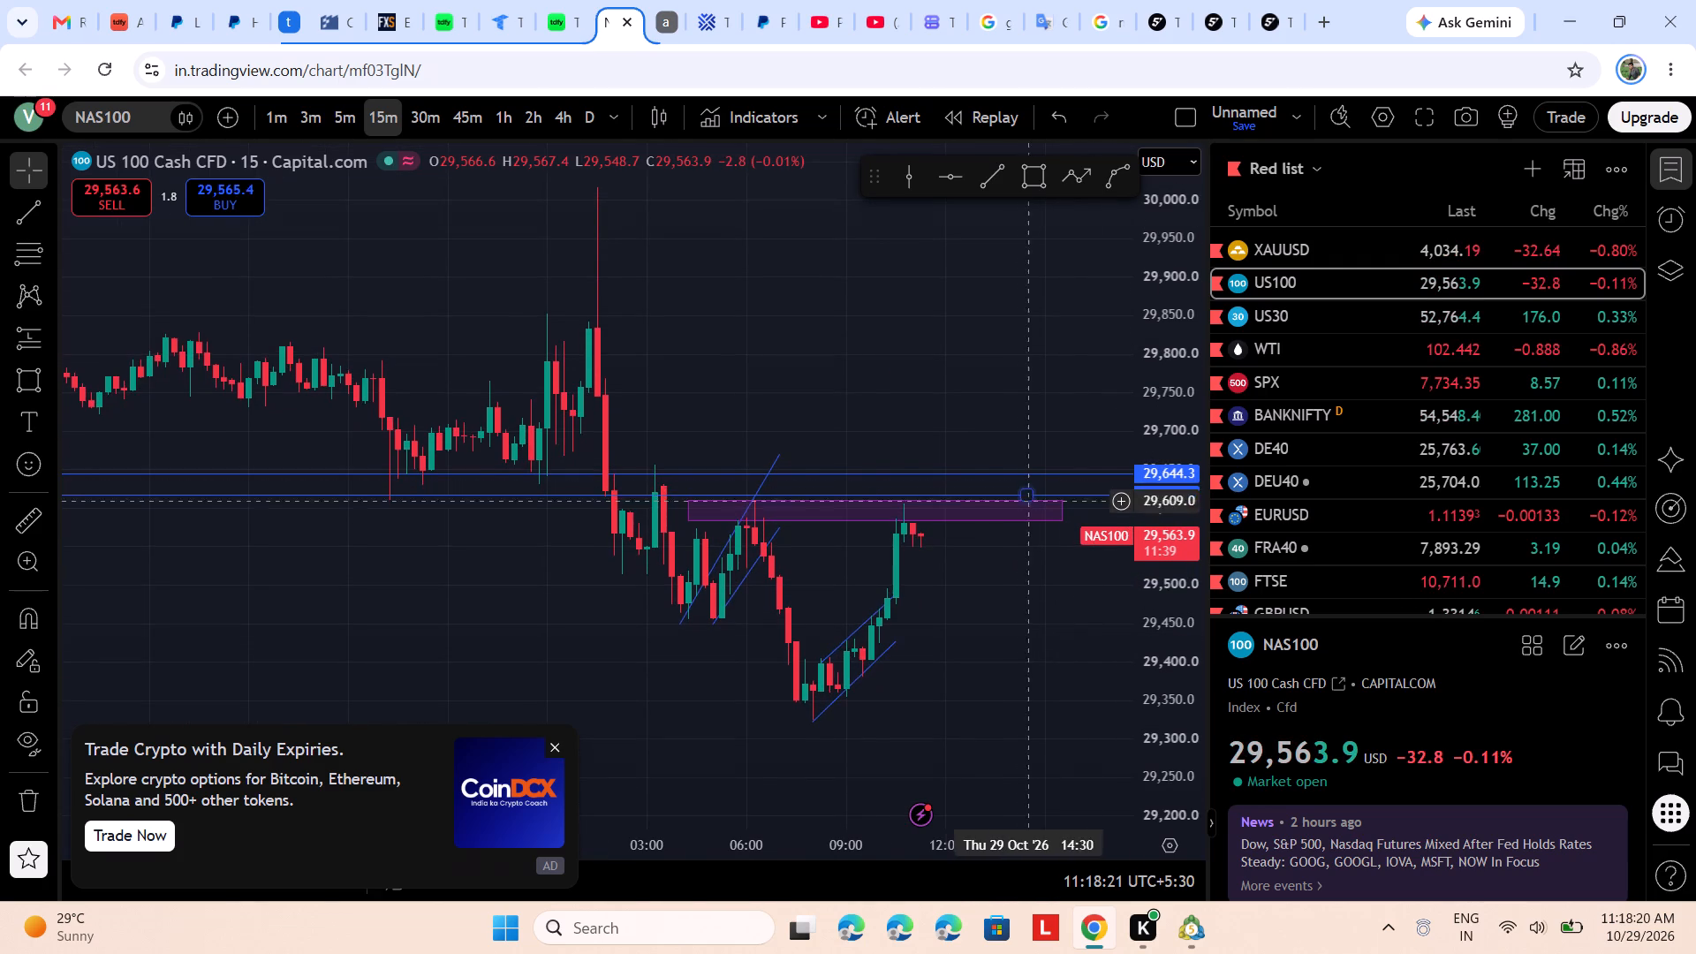
scroll(972, 516, down, 1)
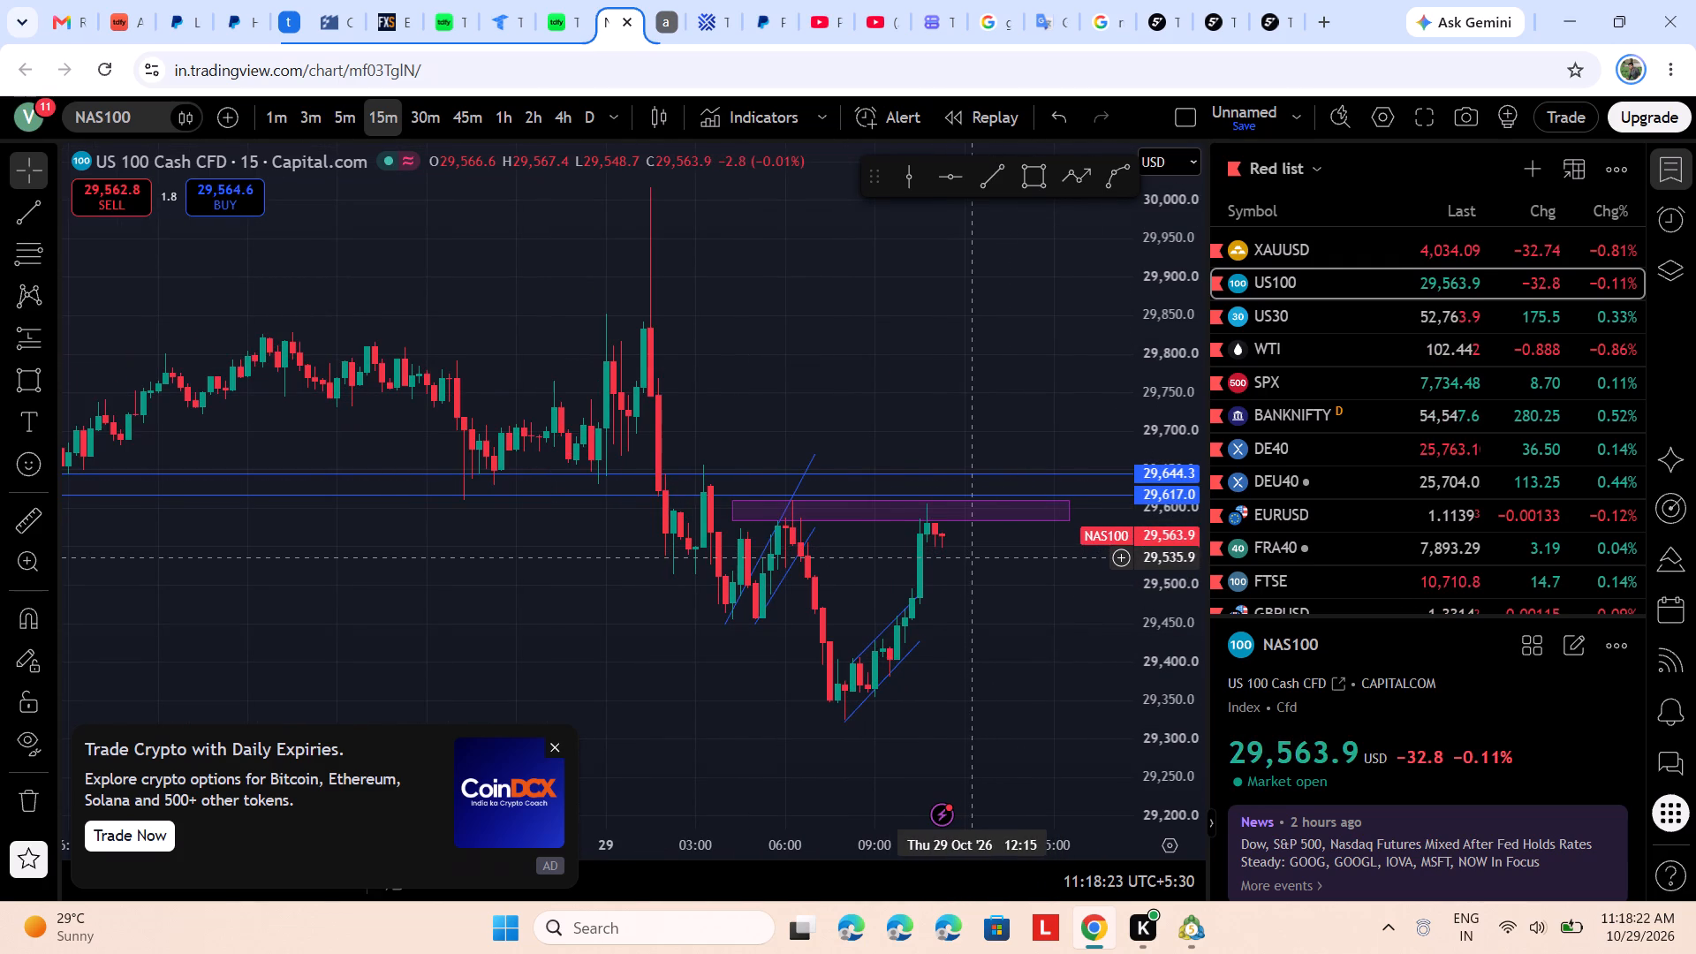
drag(1162, 565, 1162, 574)
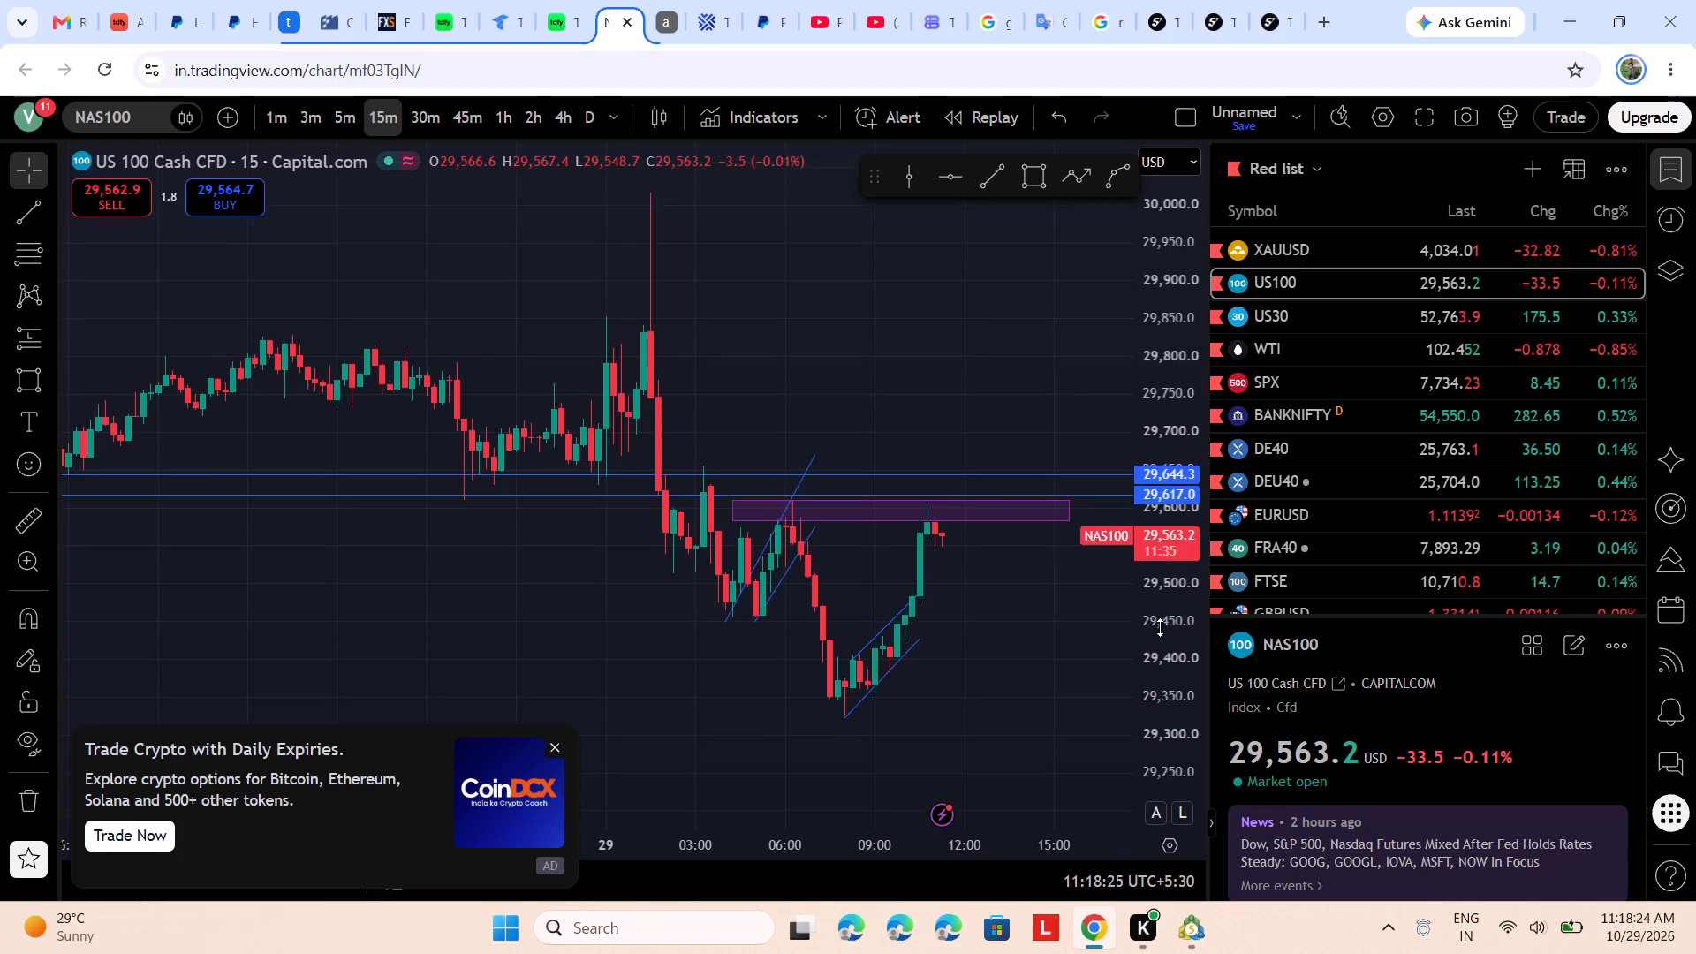
drag(1155, 657, 1153, 681)
drag(1148, 715, 1146, 742)
drag(1145, 753, 1145, 782)
scroll(1028, 730, down, 2)
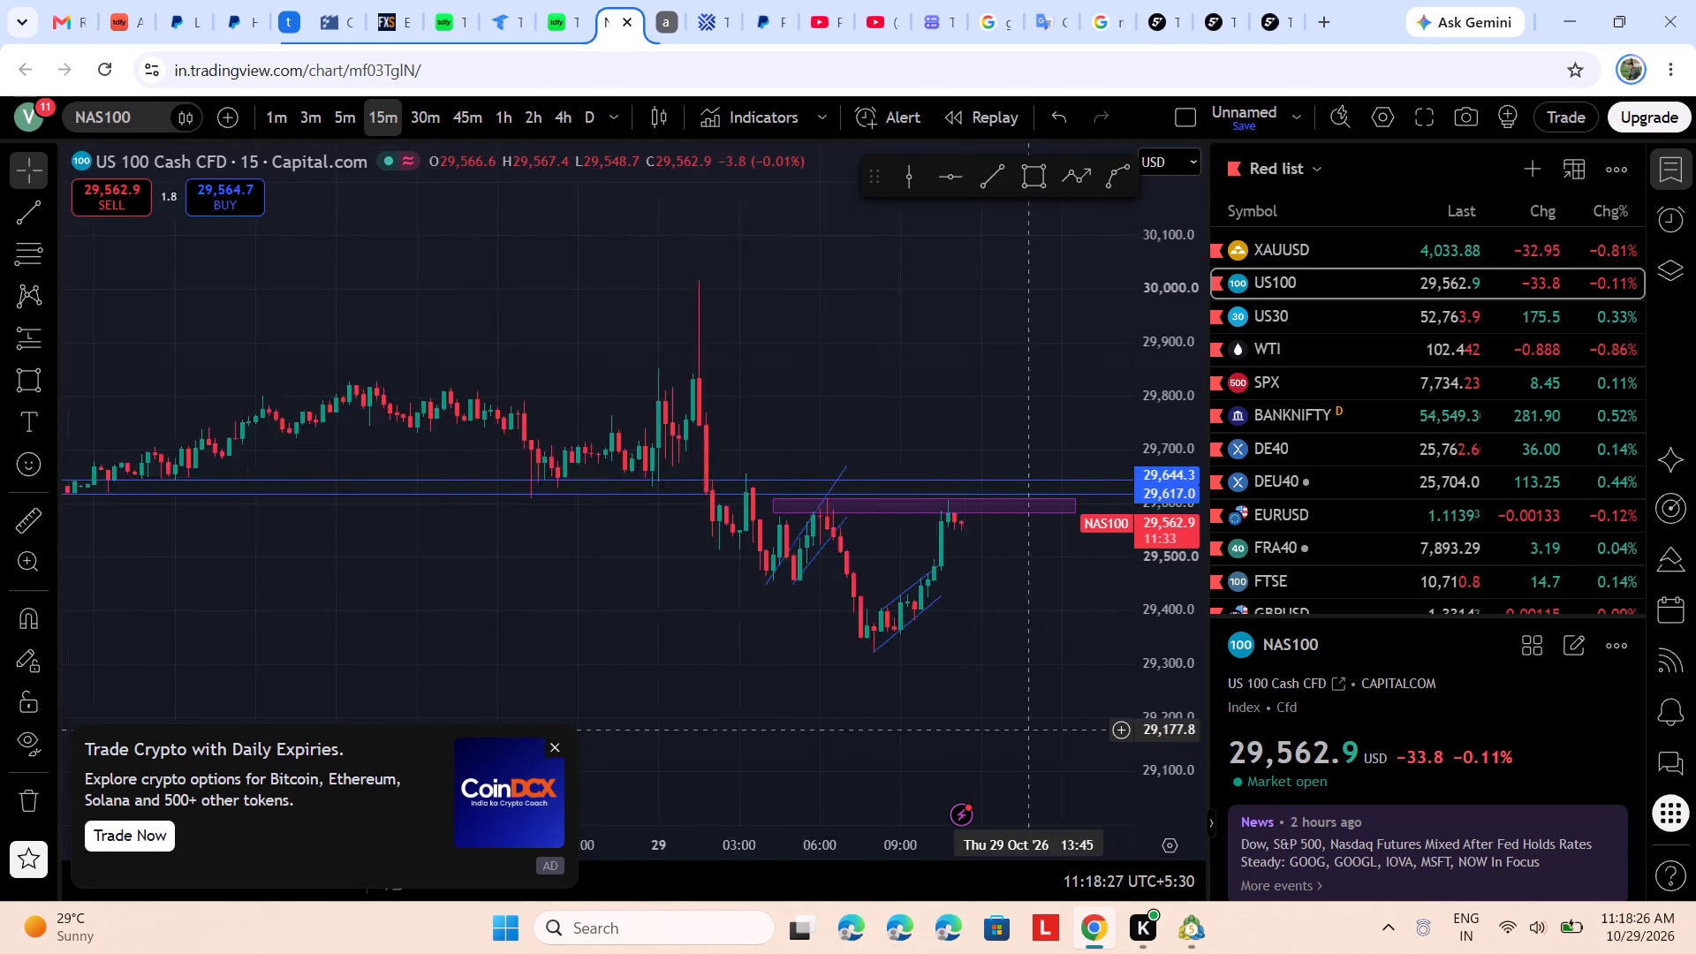
scroll(1028, 730, down, 5)
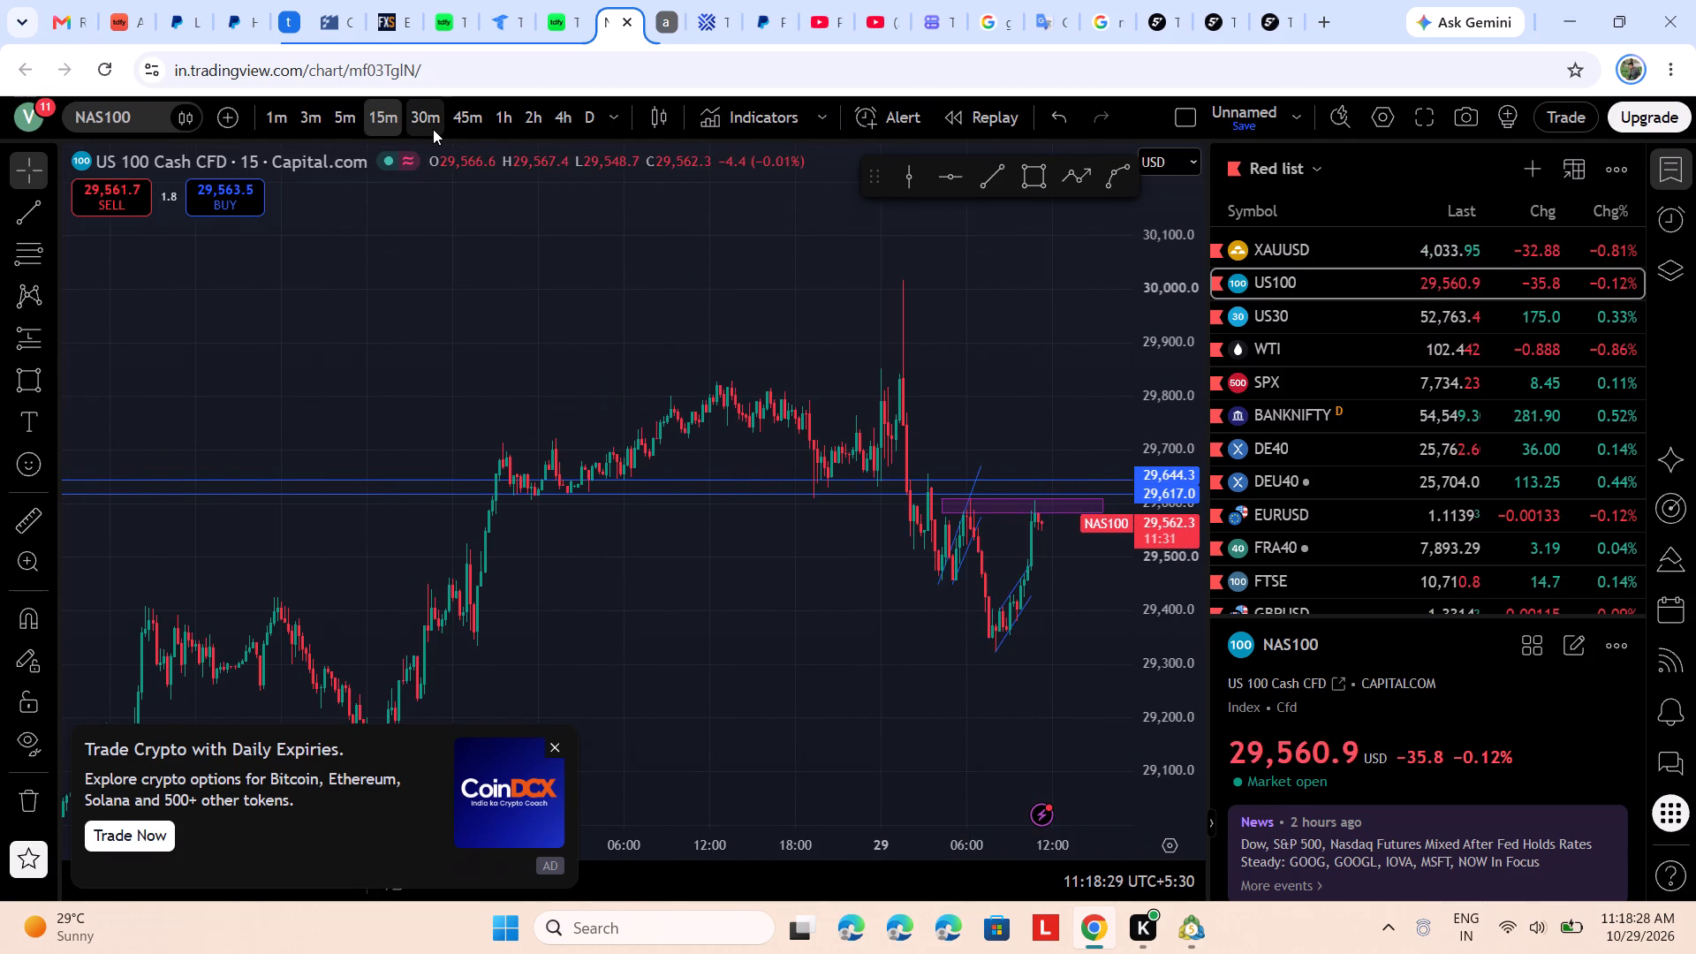
Step the US100 chart up through 30-minute and 1-hour to the 2-hour timeframe and examine the wider price structure.
click(433, 129)
click(504, 118)
click(540, 115)
scroll(738, 402, up, 10)
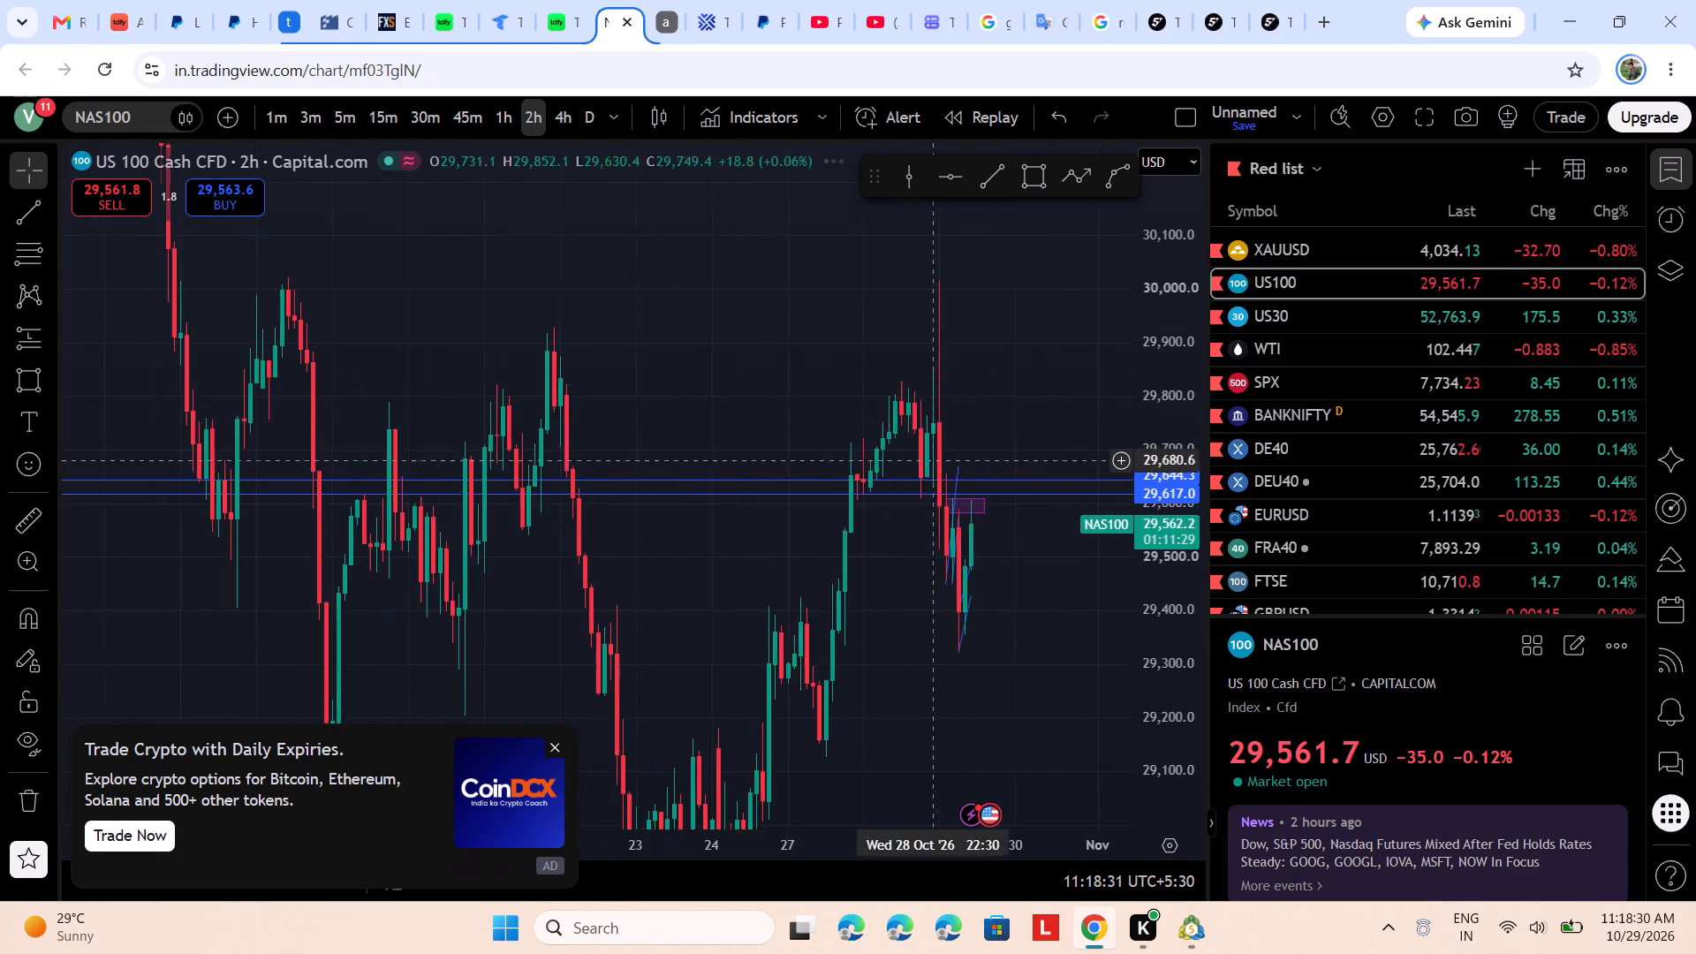
scroll(943, 463, up, 2)
drag(1178, 322, 1172, 366)
drag(1162, 420, 1123, 656)
scroll(954, 609, down, 2)
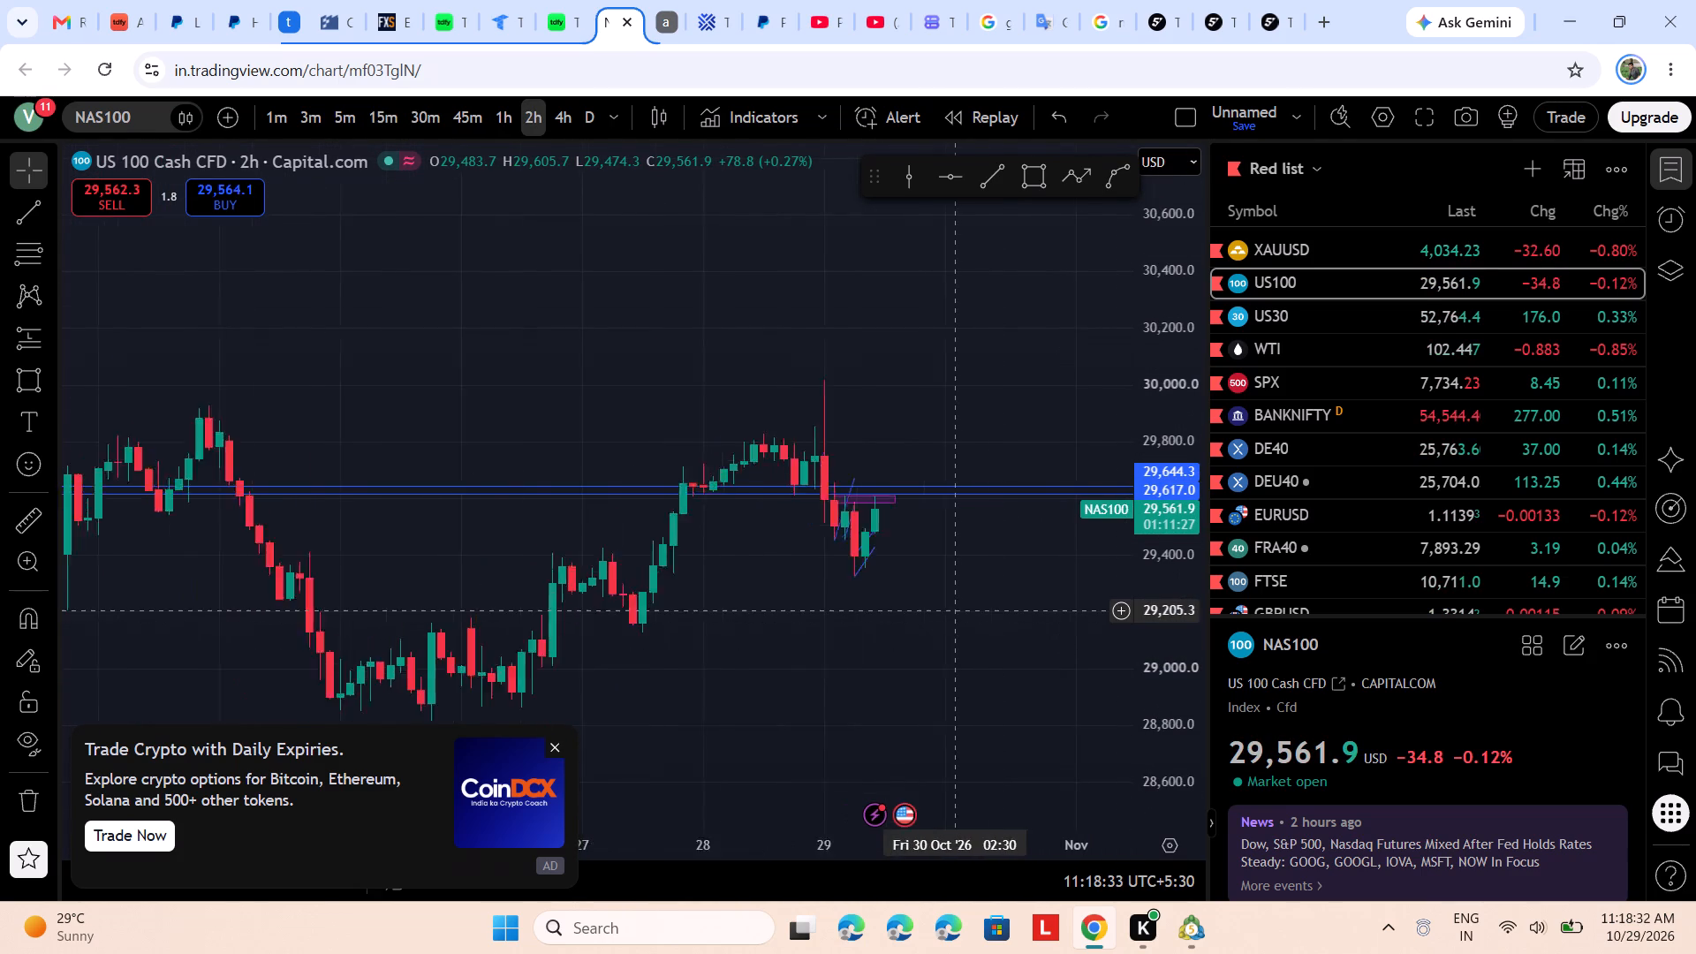
scroll(954, 609, down, 1)
scroll(954, 609, up, 2)
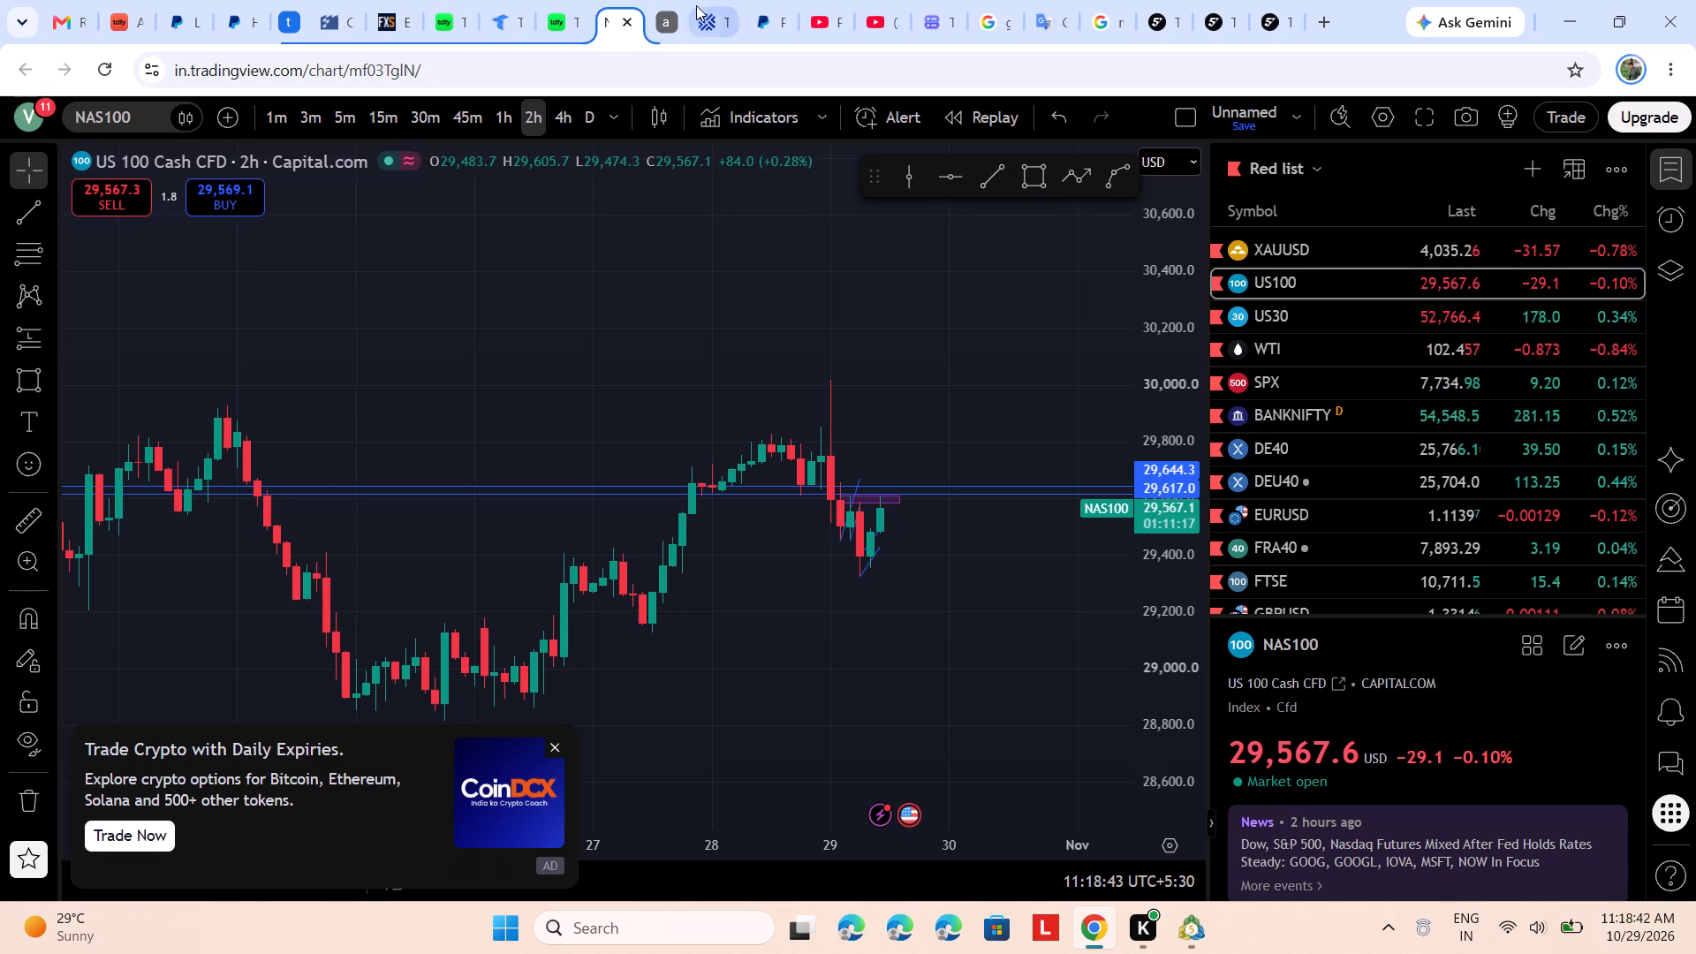
Open the XAUUSD chart and examine its price structure from the 2-hour timeframe down through 1-hour to 15-minute.
click(1335, 255)
scroll(1124, 564, down, 4)
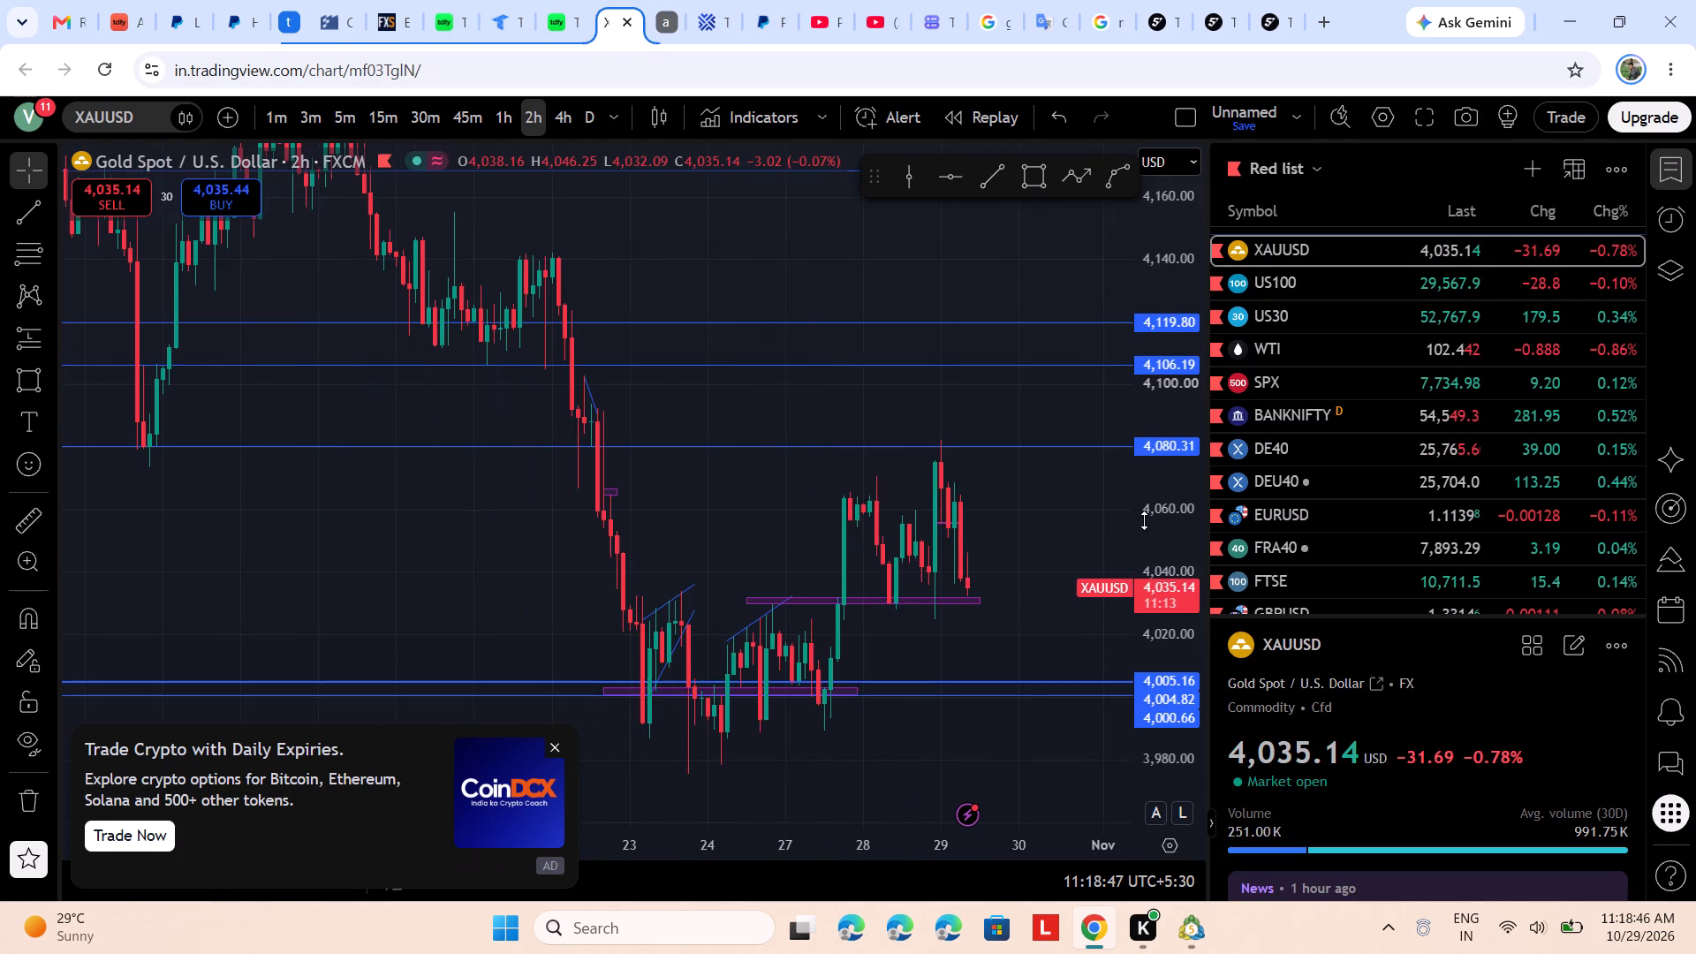
drag(1144, 520, 1125, 678)
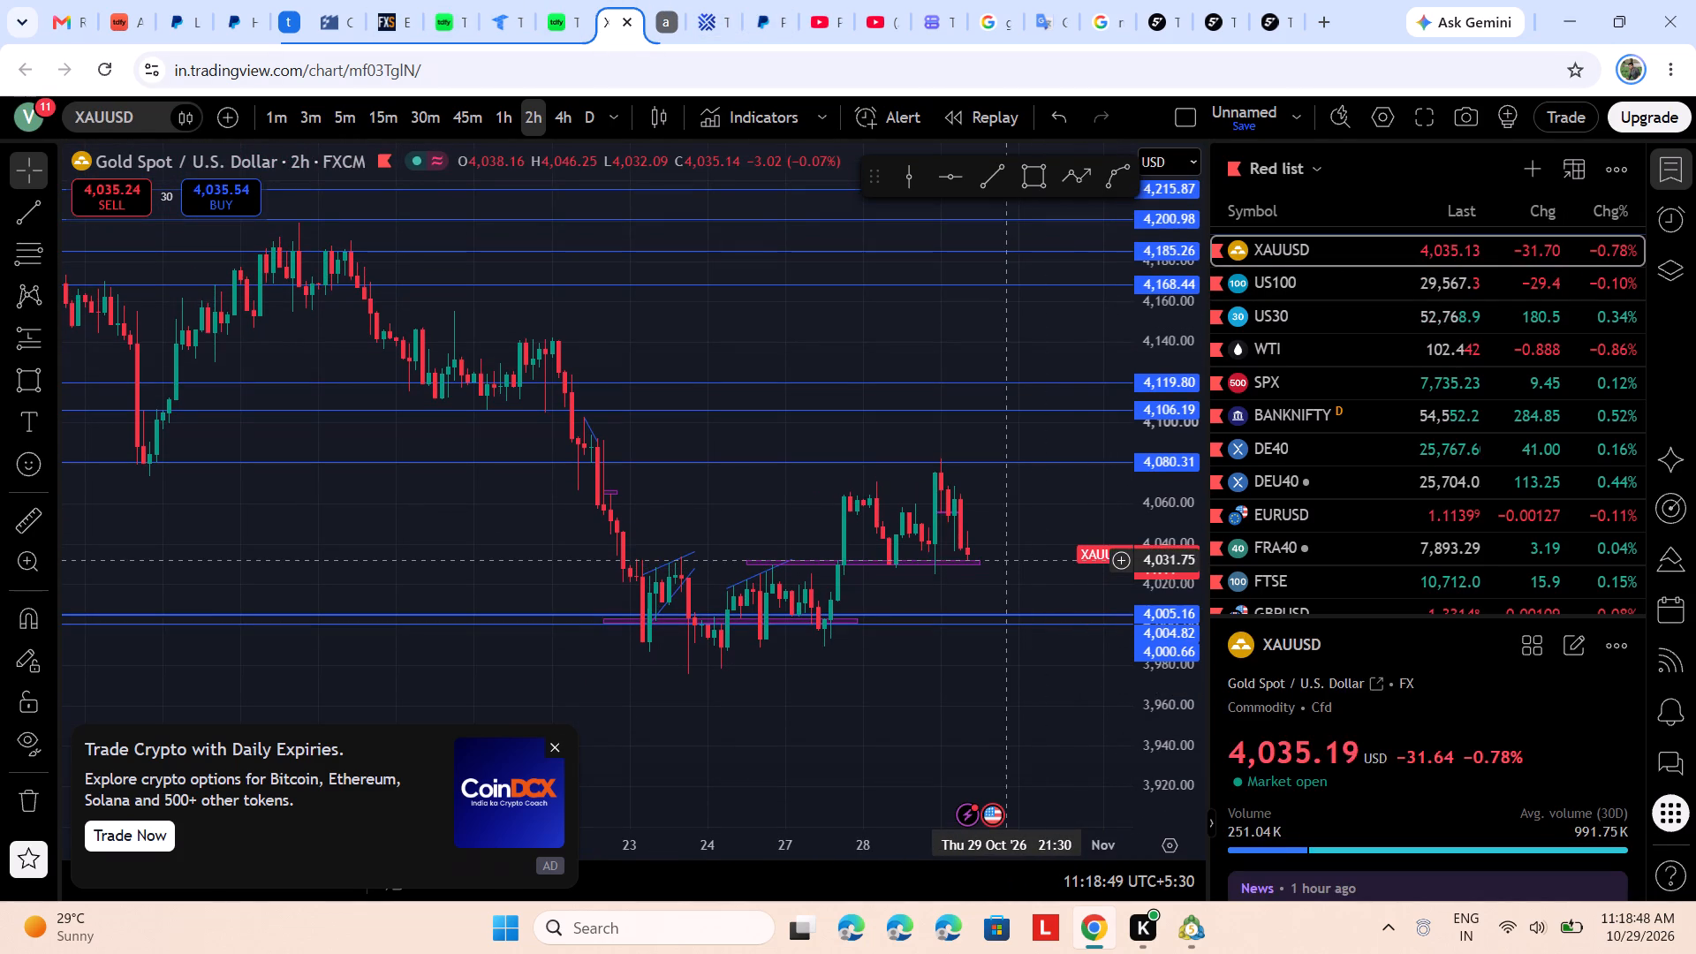
scroll(1054, 597, up, 4)
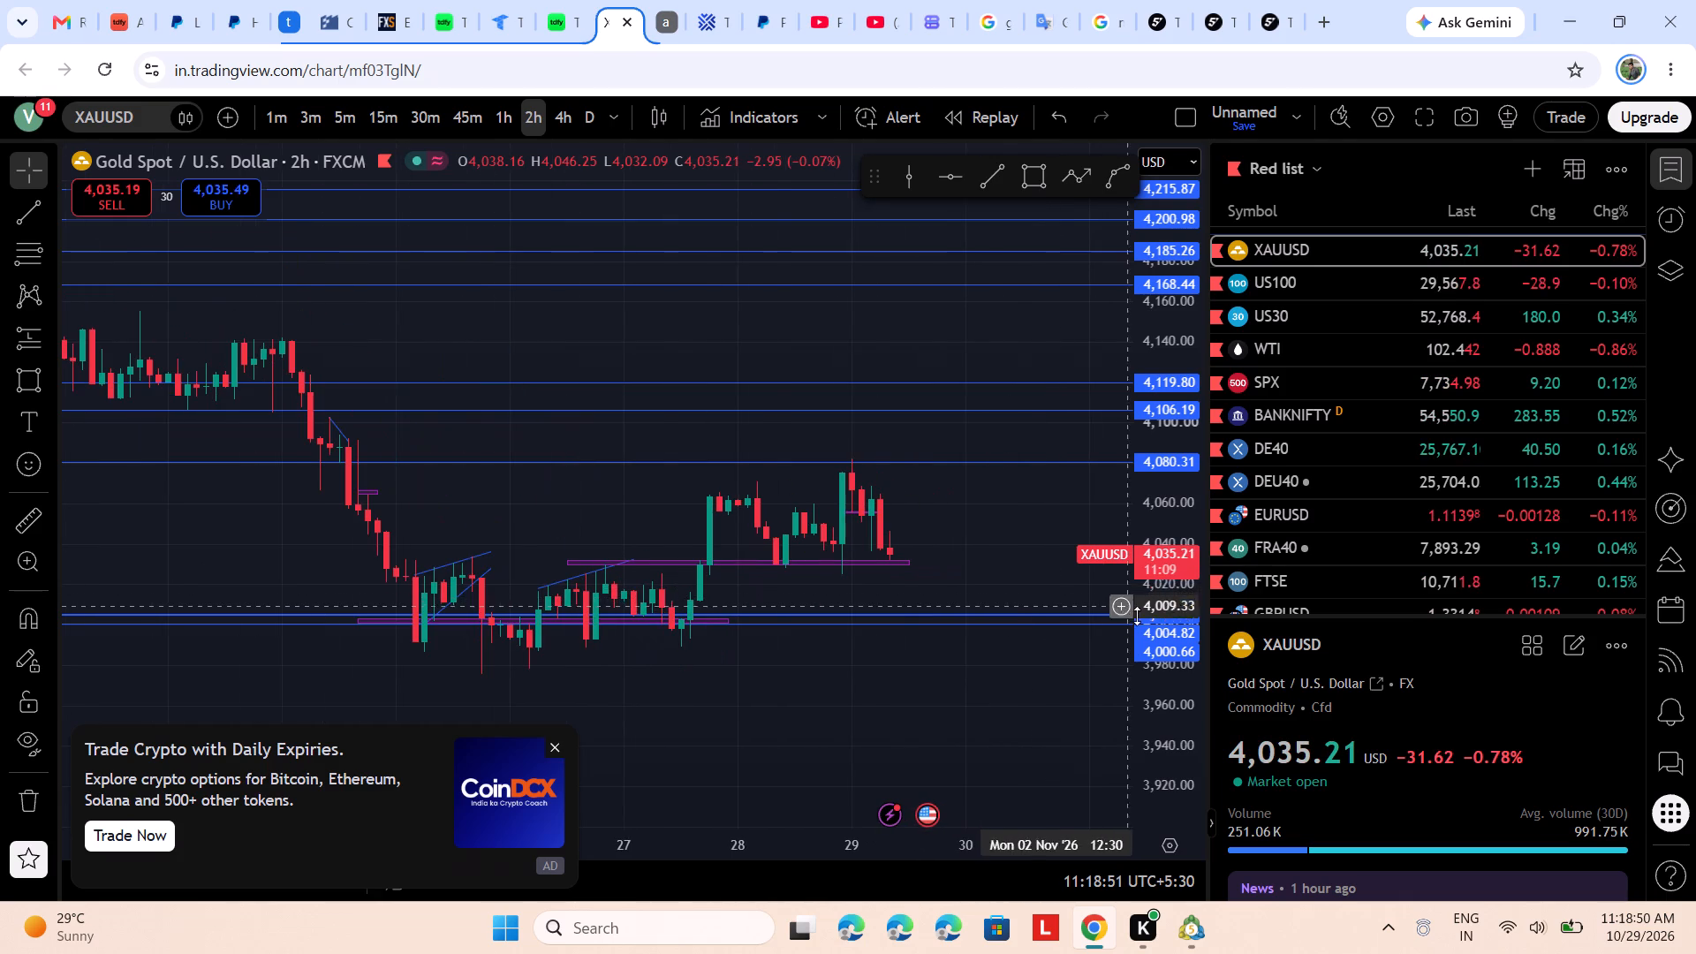
drag(1149, 623, 1150, 602)
drag(1150, 584, 1148, 545)
click(509, 110)
click(468, 115)
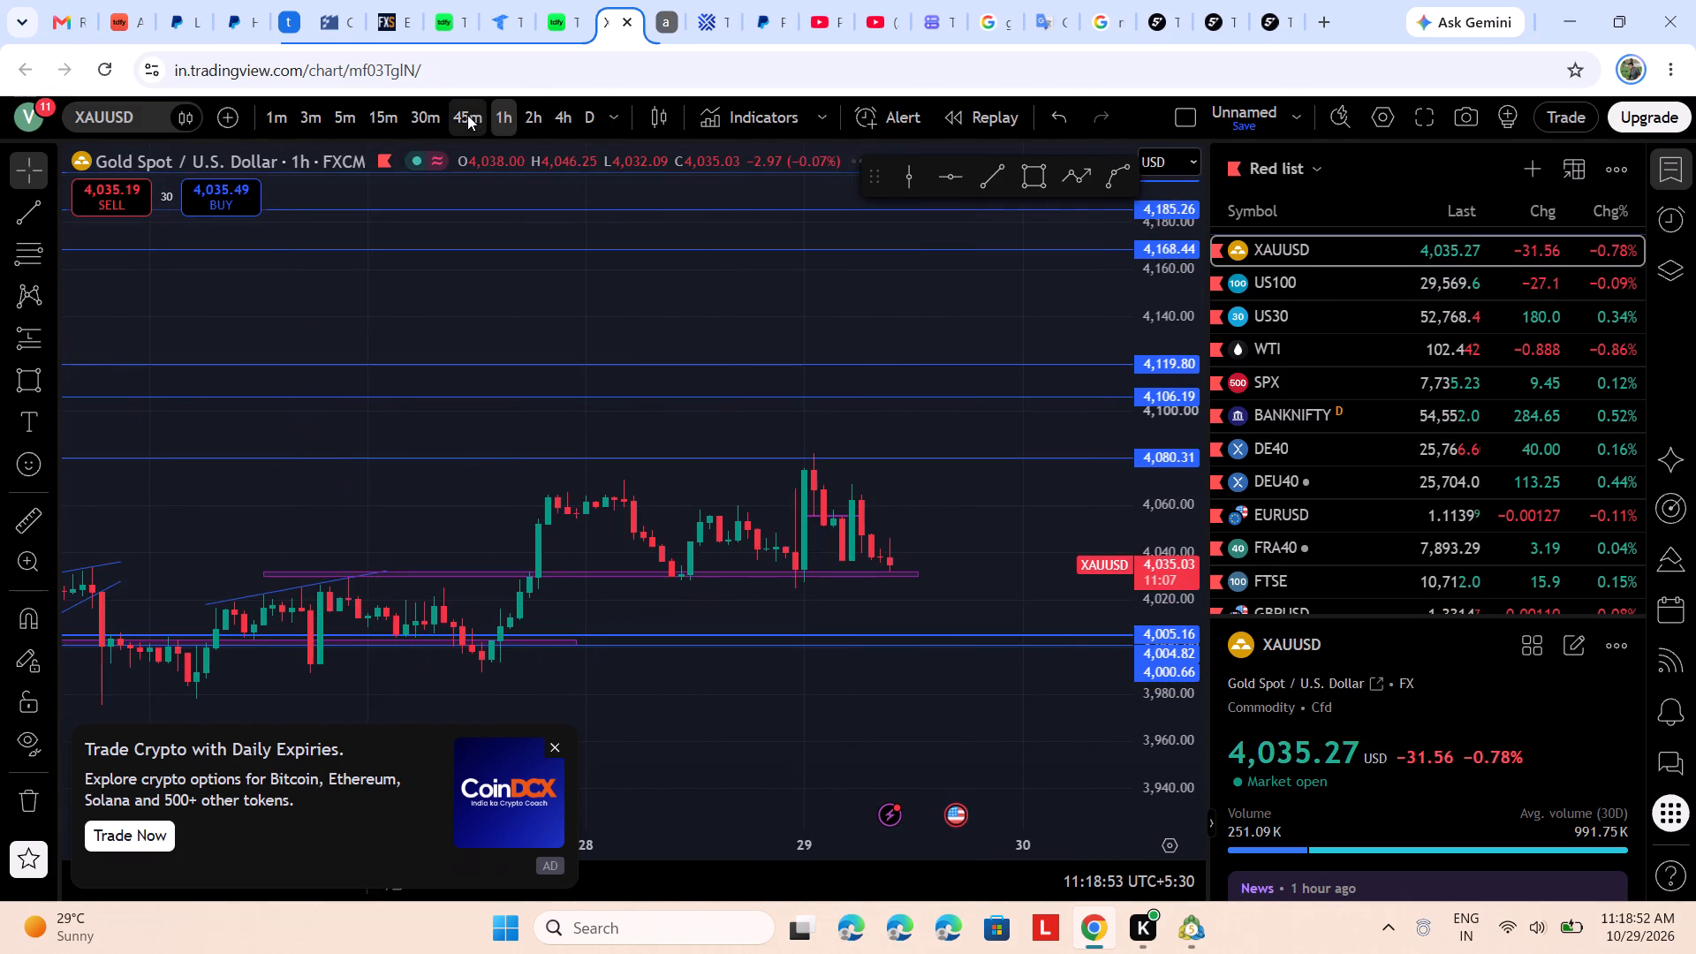
click(428, 110)
double_click(397, 113)
scroll(730, 450, down, 5)
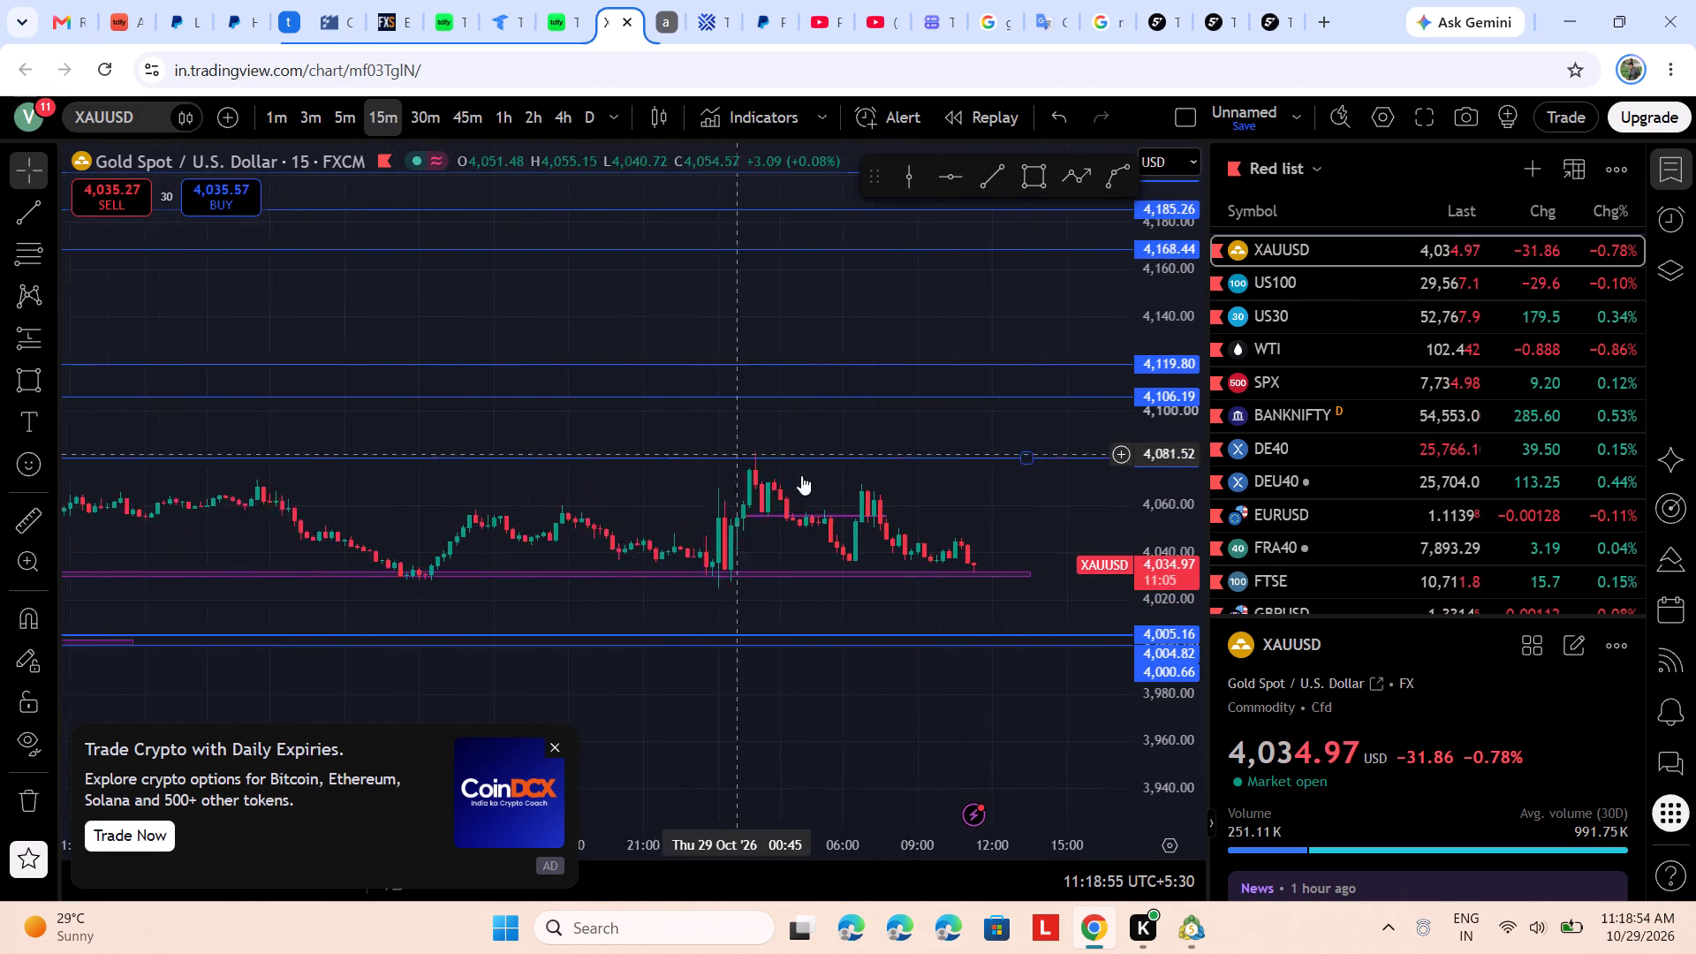
drag(1141, 614, 1150, 572)
click(1139, 390)
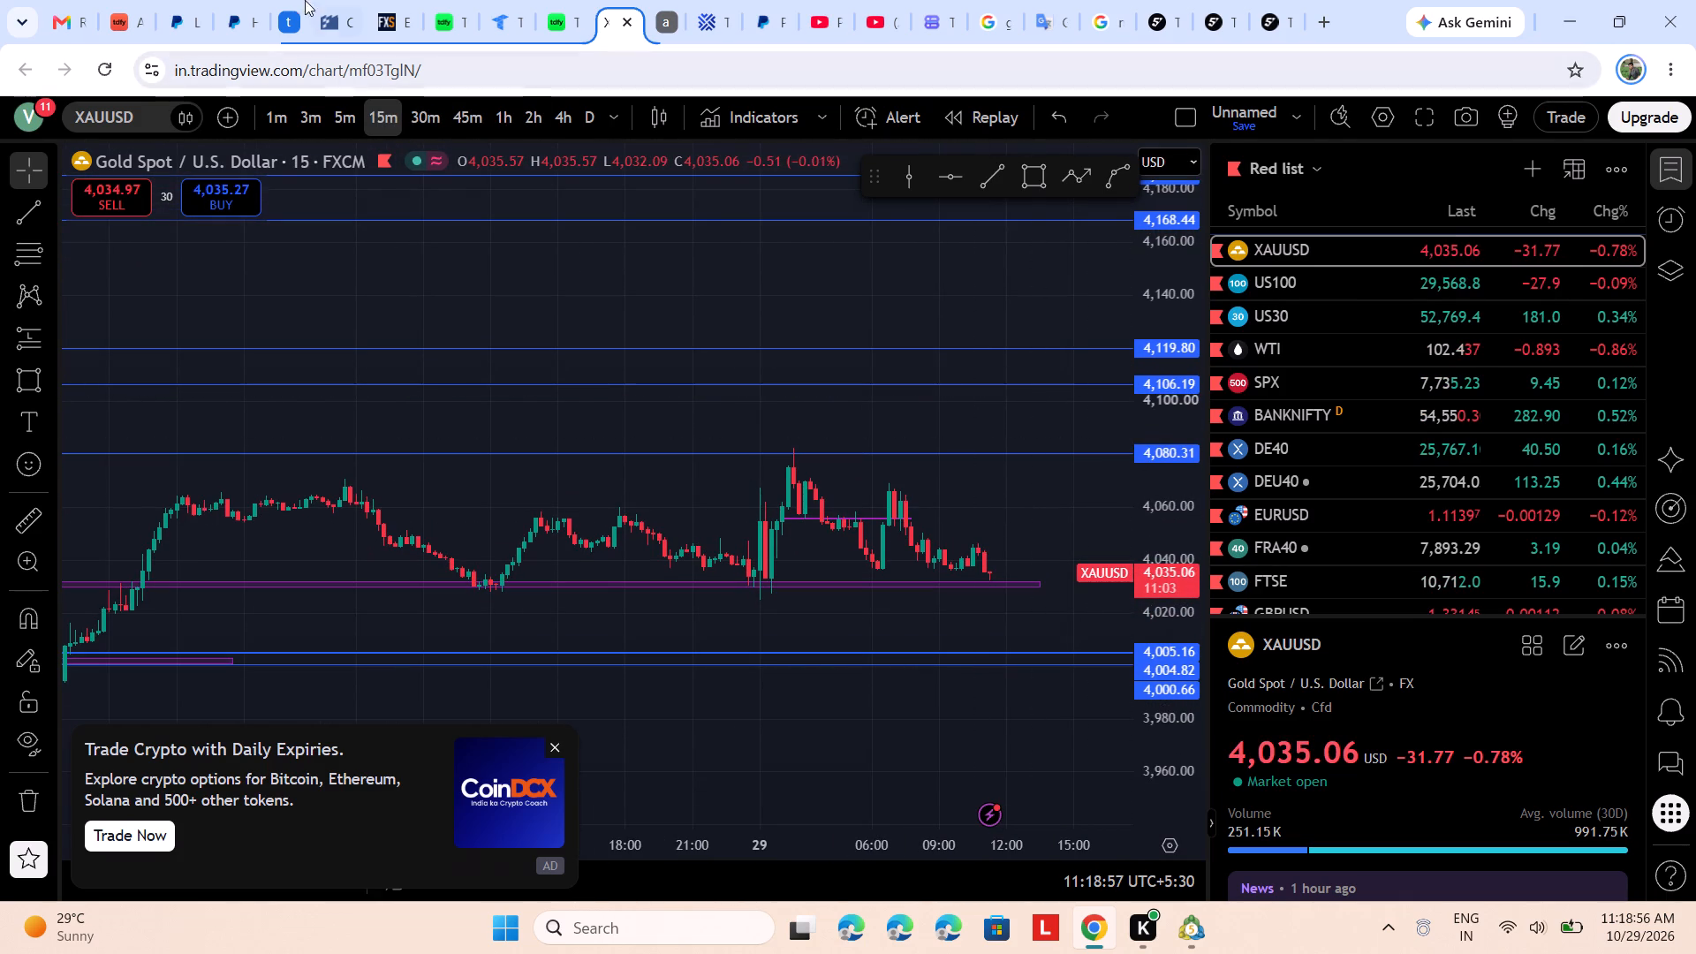
Switch to Tradovate and examine the MNQZ6 1-hour chart around the open short position's entry level.
click(496, 4)
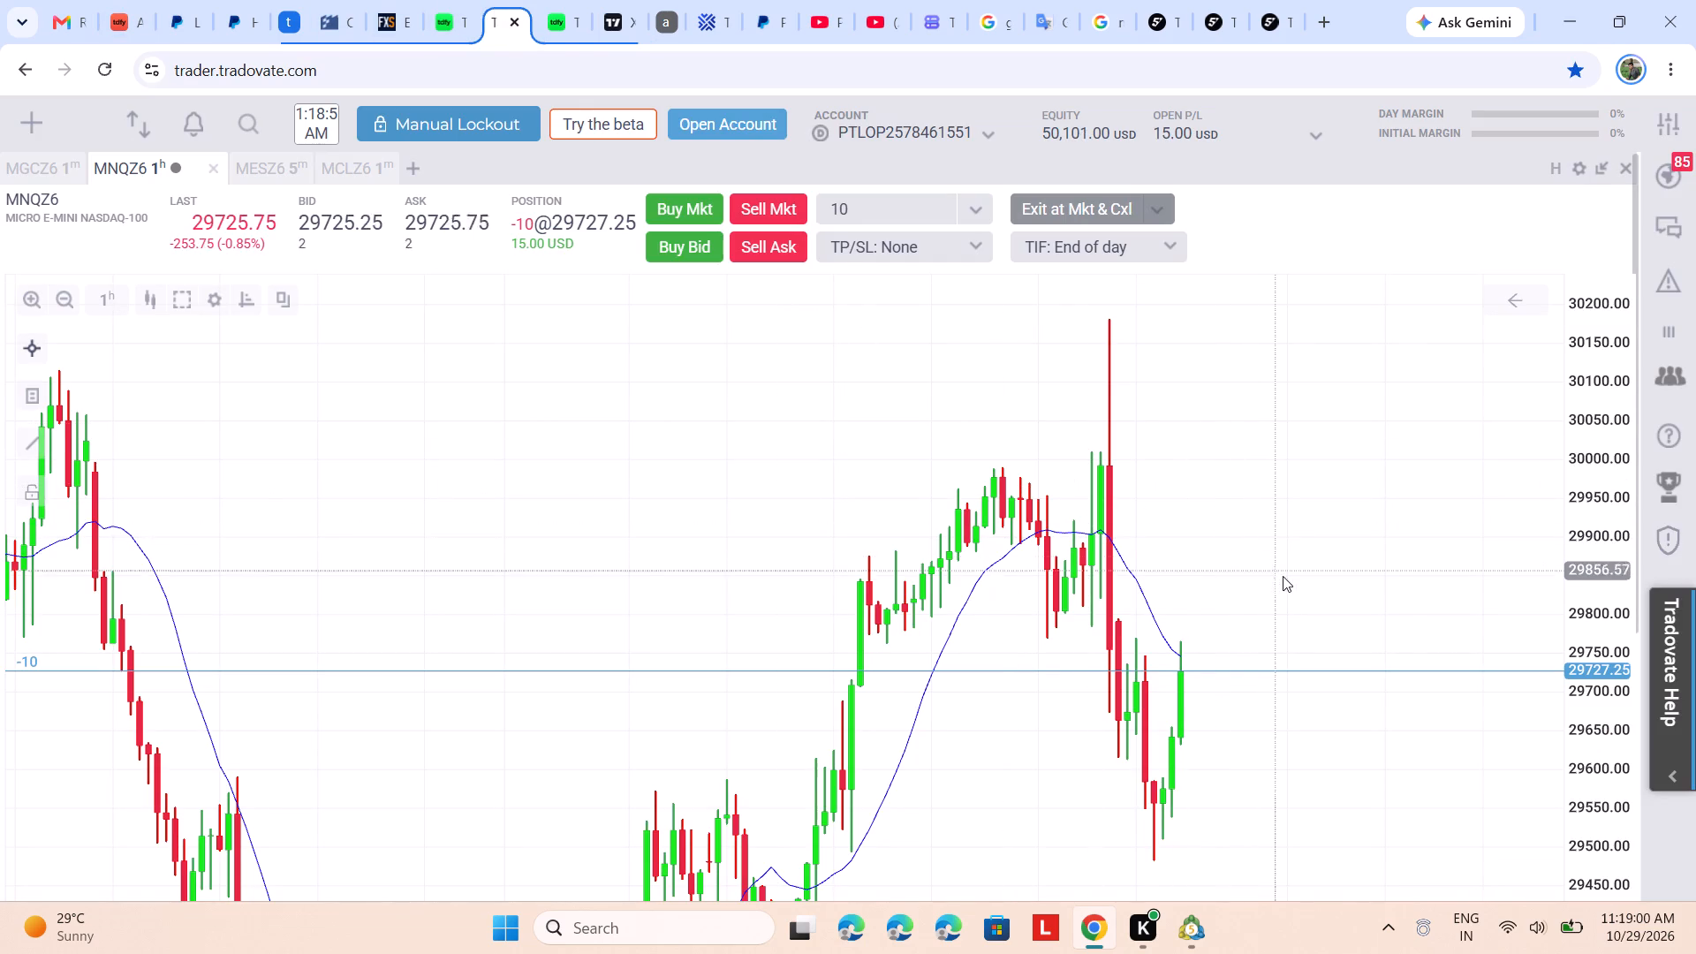
scroll(1283, 576, up, 6)
scroll(1141, 632, up, 4)
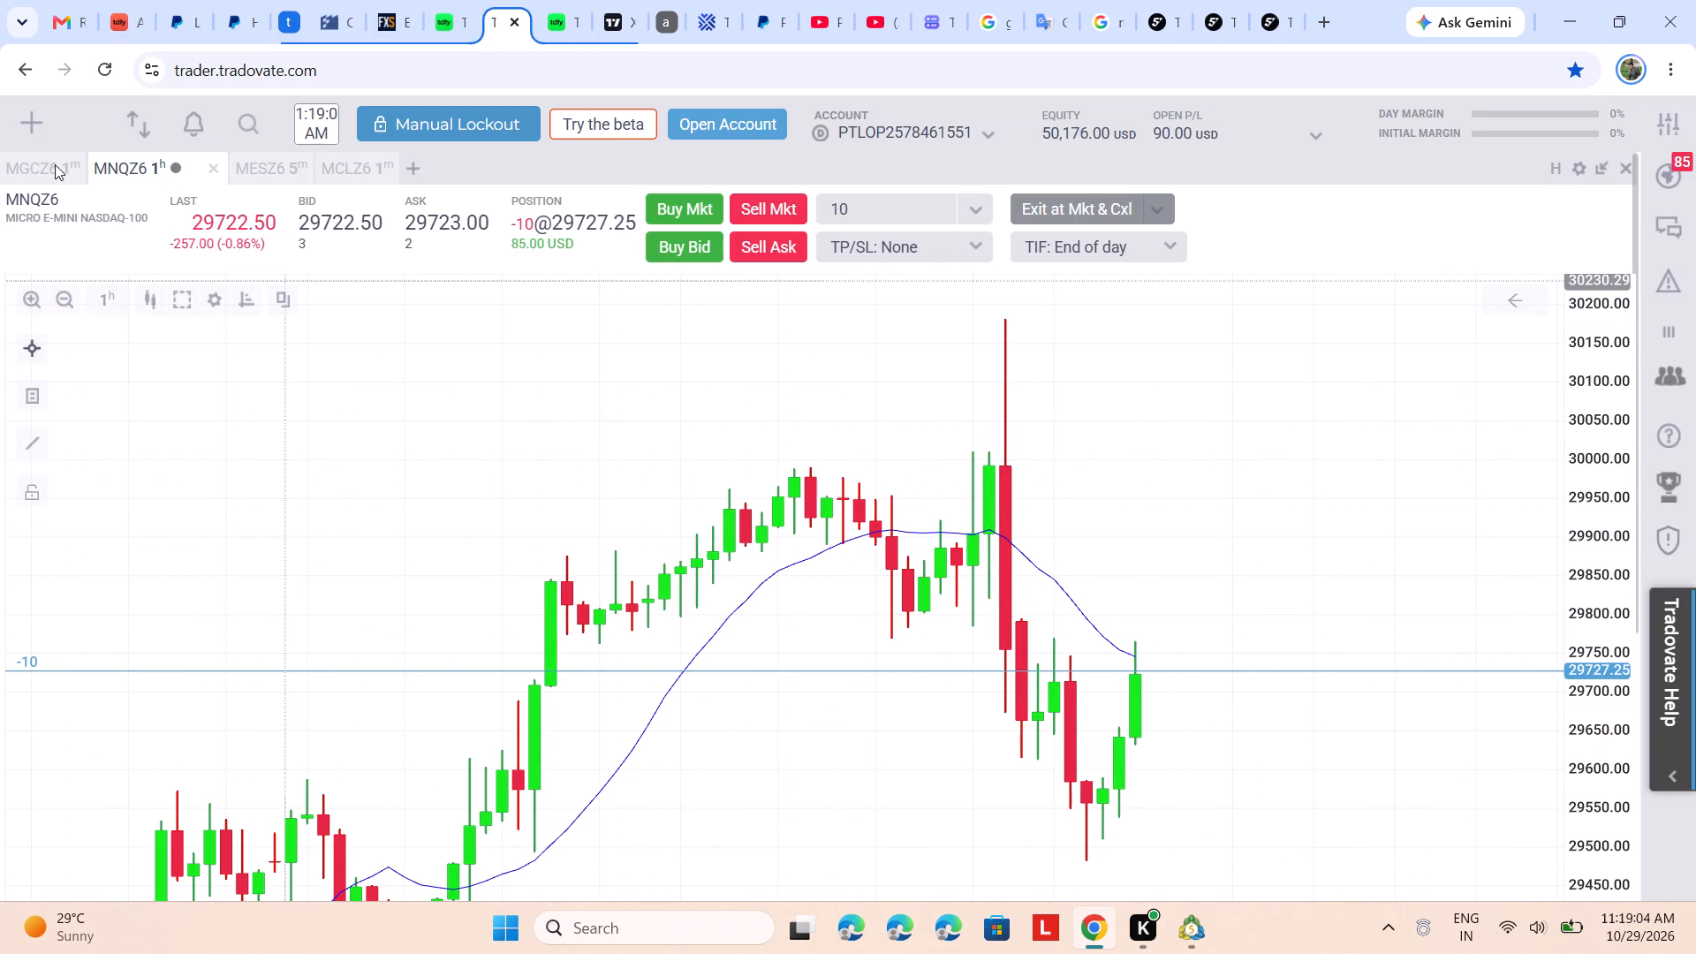
Open the MGCZ6 1-minute chart and examine recent gold futures price action at wider and closer ranges.
click(19, 163)
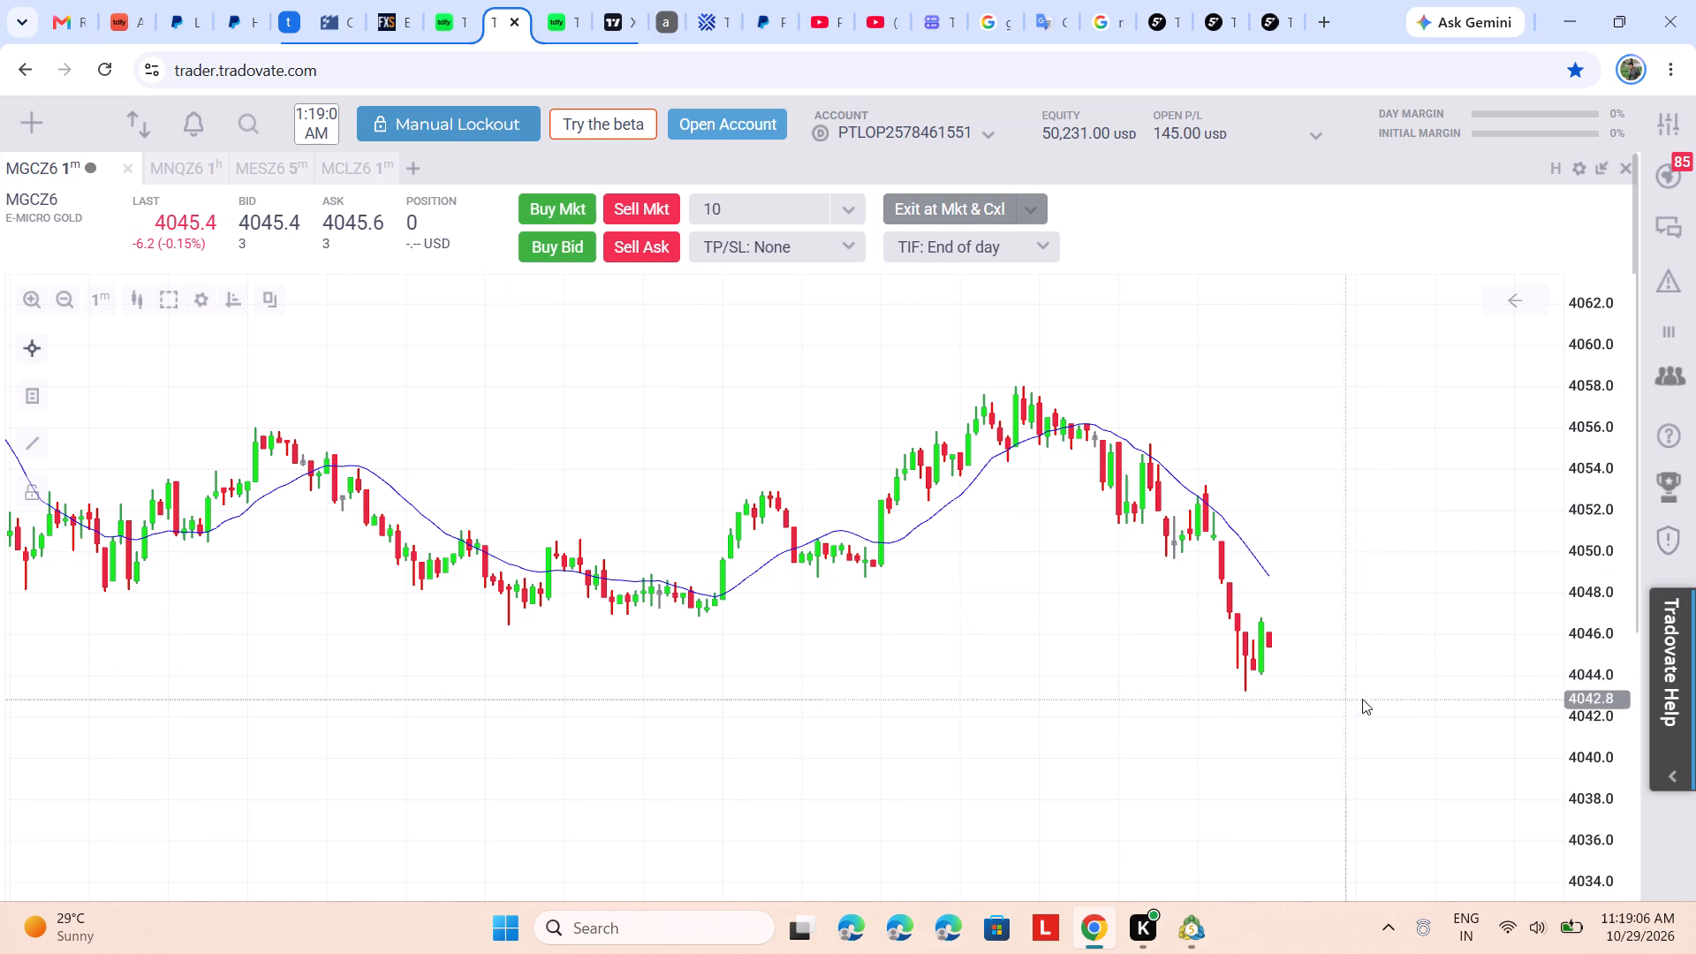
scroll(1389, 678, down, 6)
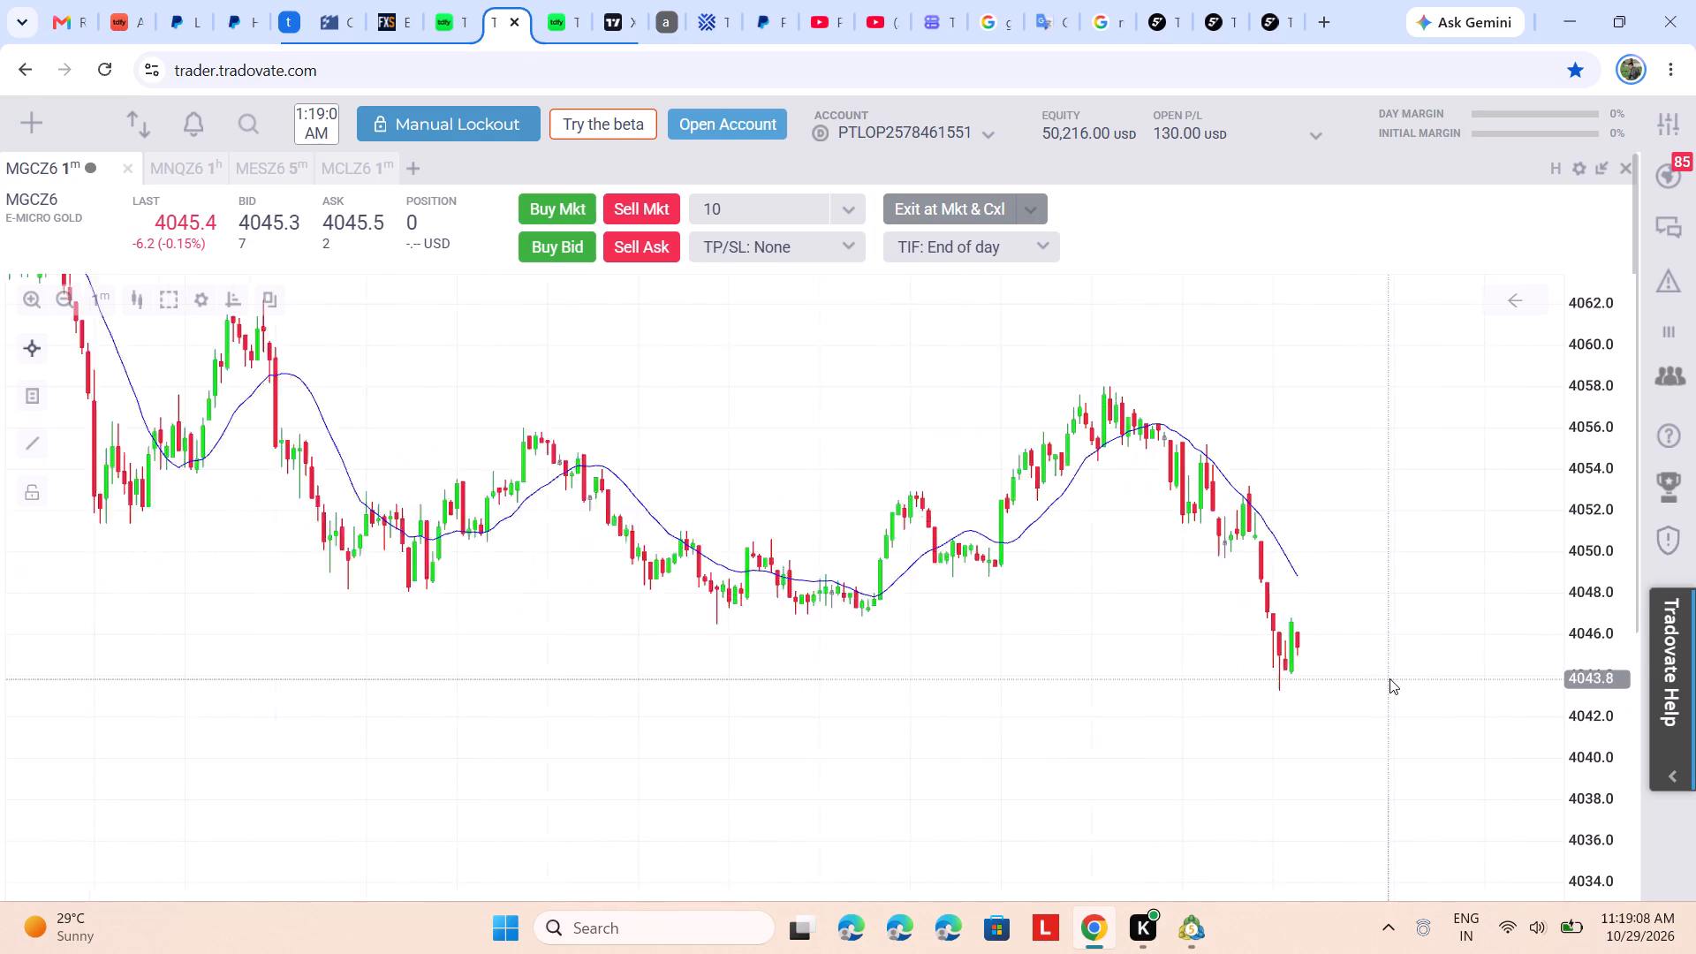
scroll(1389, 678, down, 17)
scroll(1392, 678, up, 14)
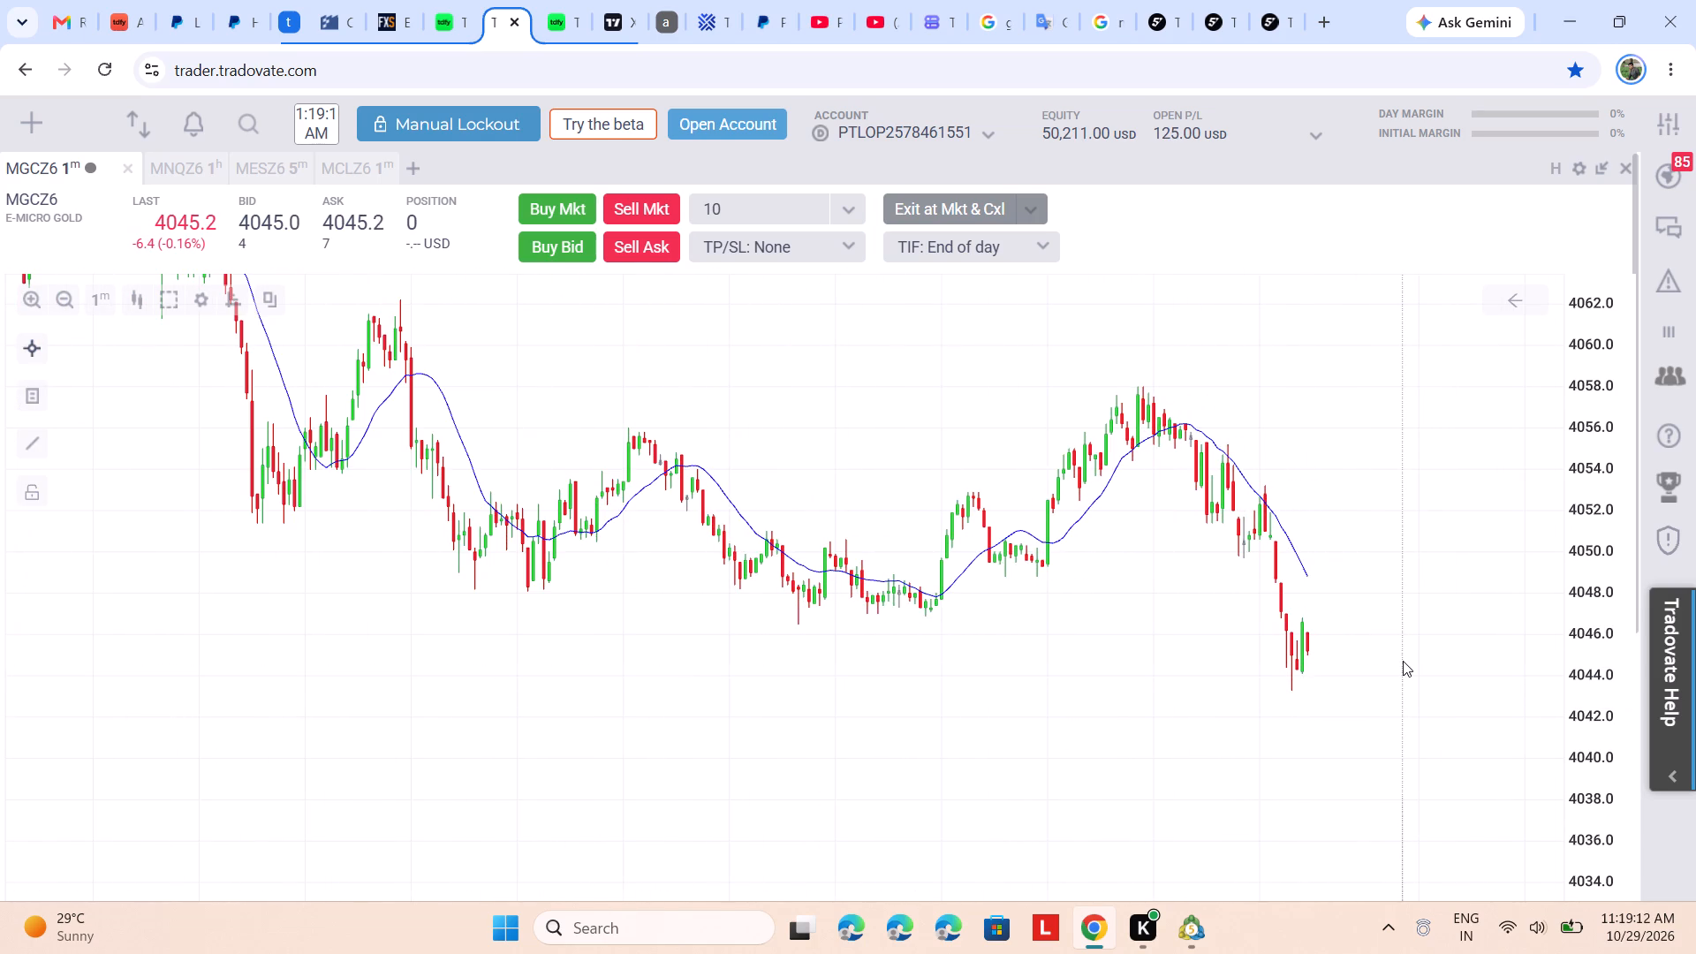
scroll(1311, 641, up, 5)
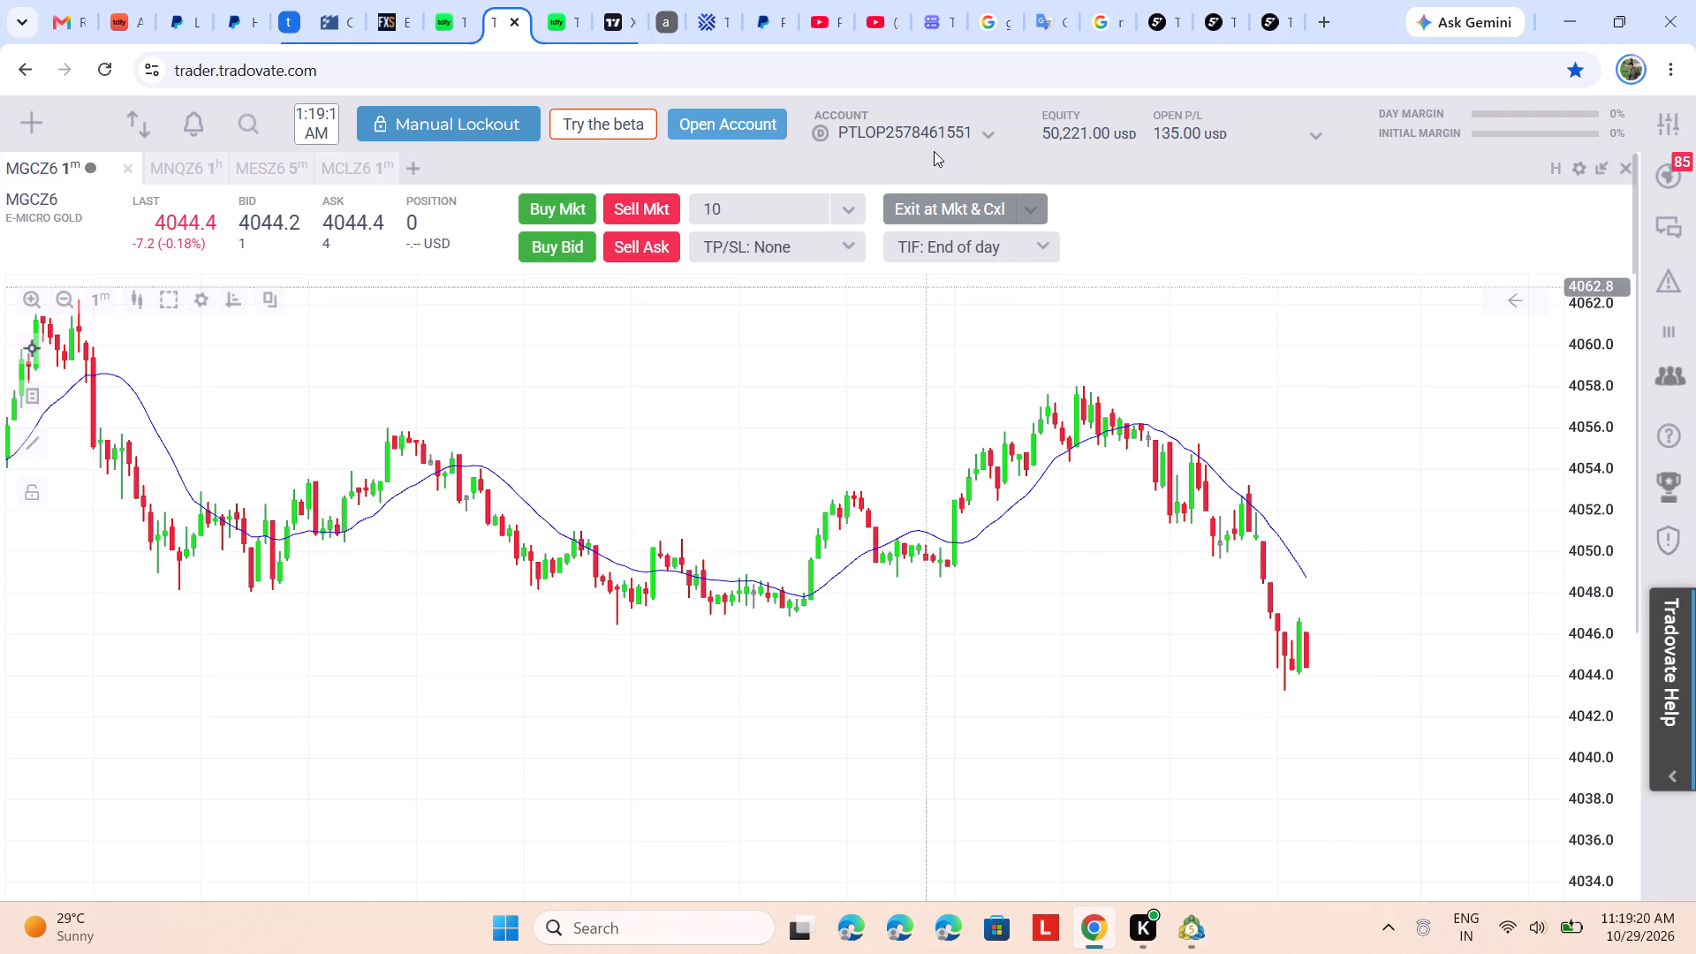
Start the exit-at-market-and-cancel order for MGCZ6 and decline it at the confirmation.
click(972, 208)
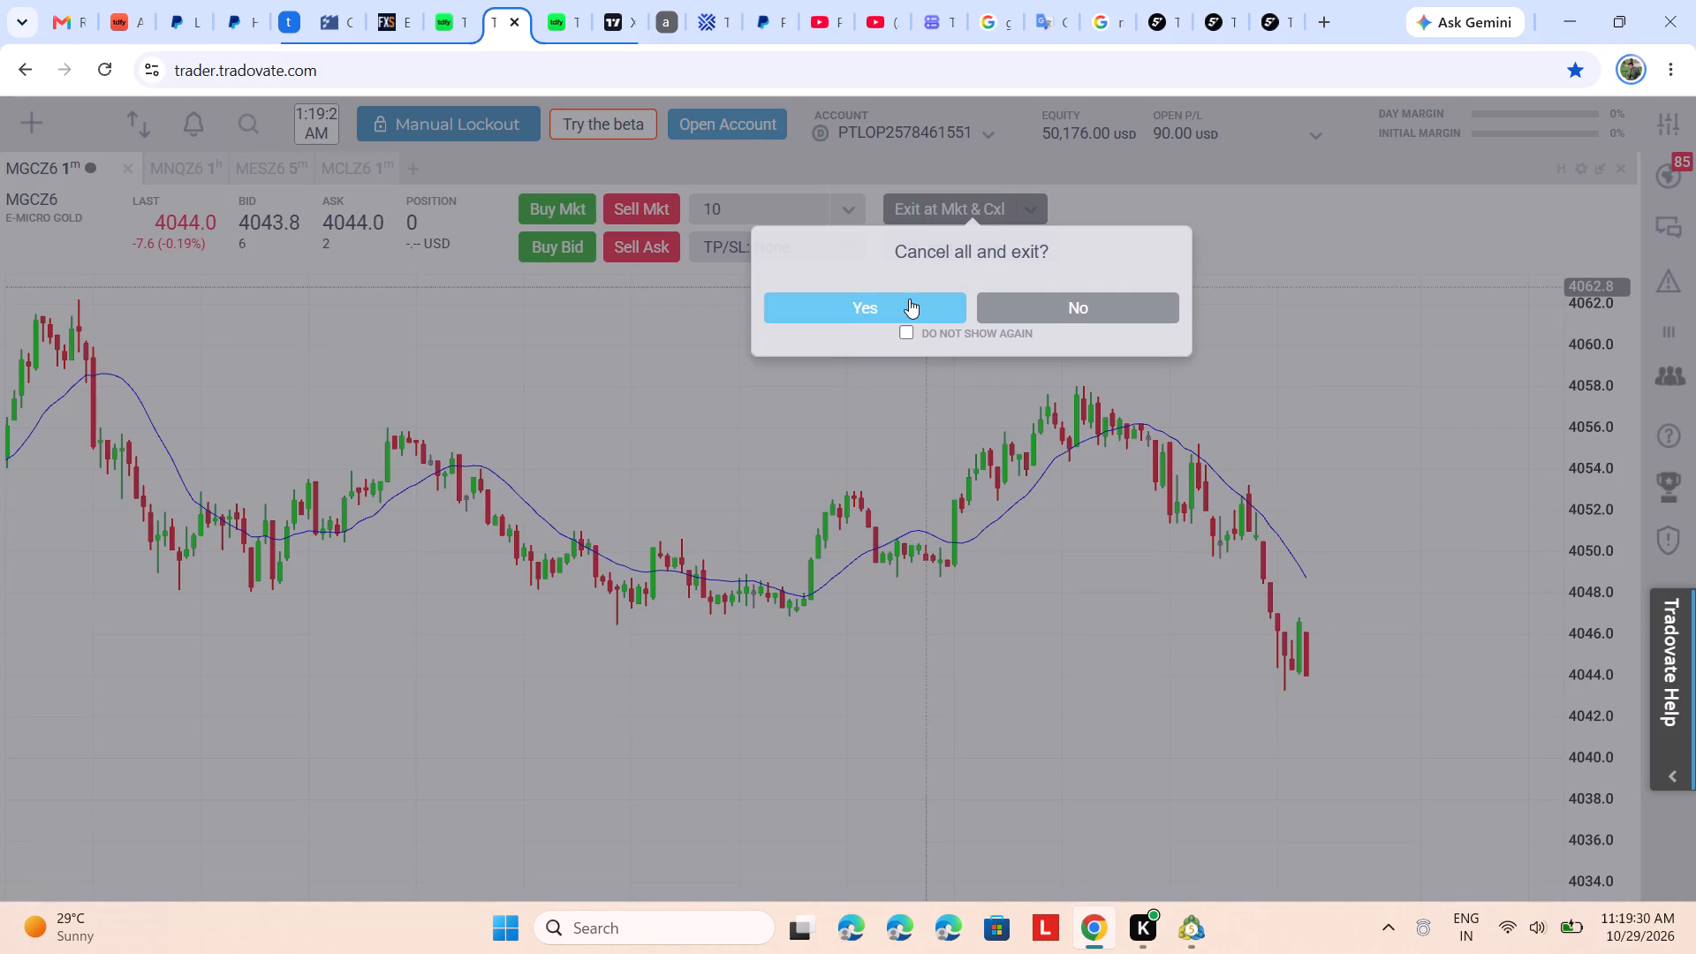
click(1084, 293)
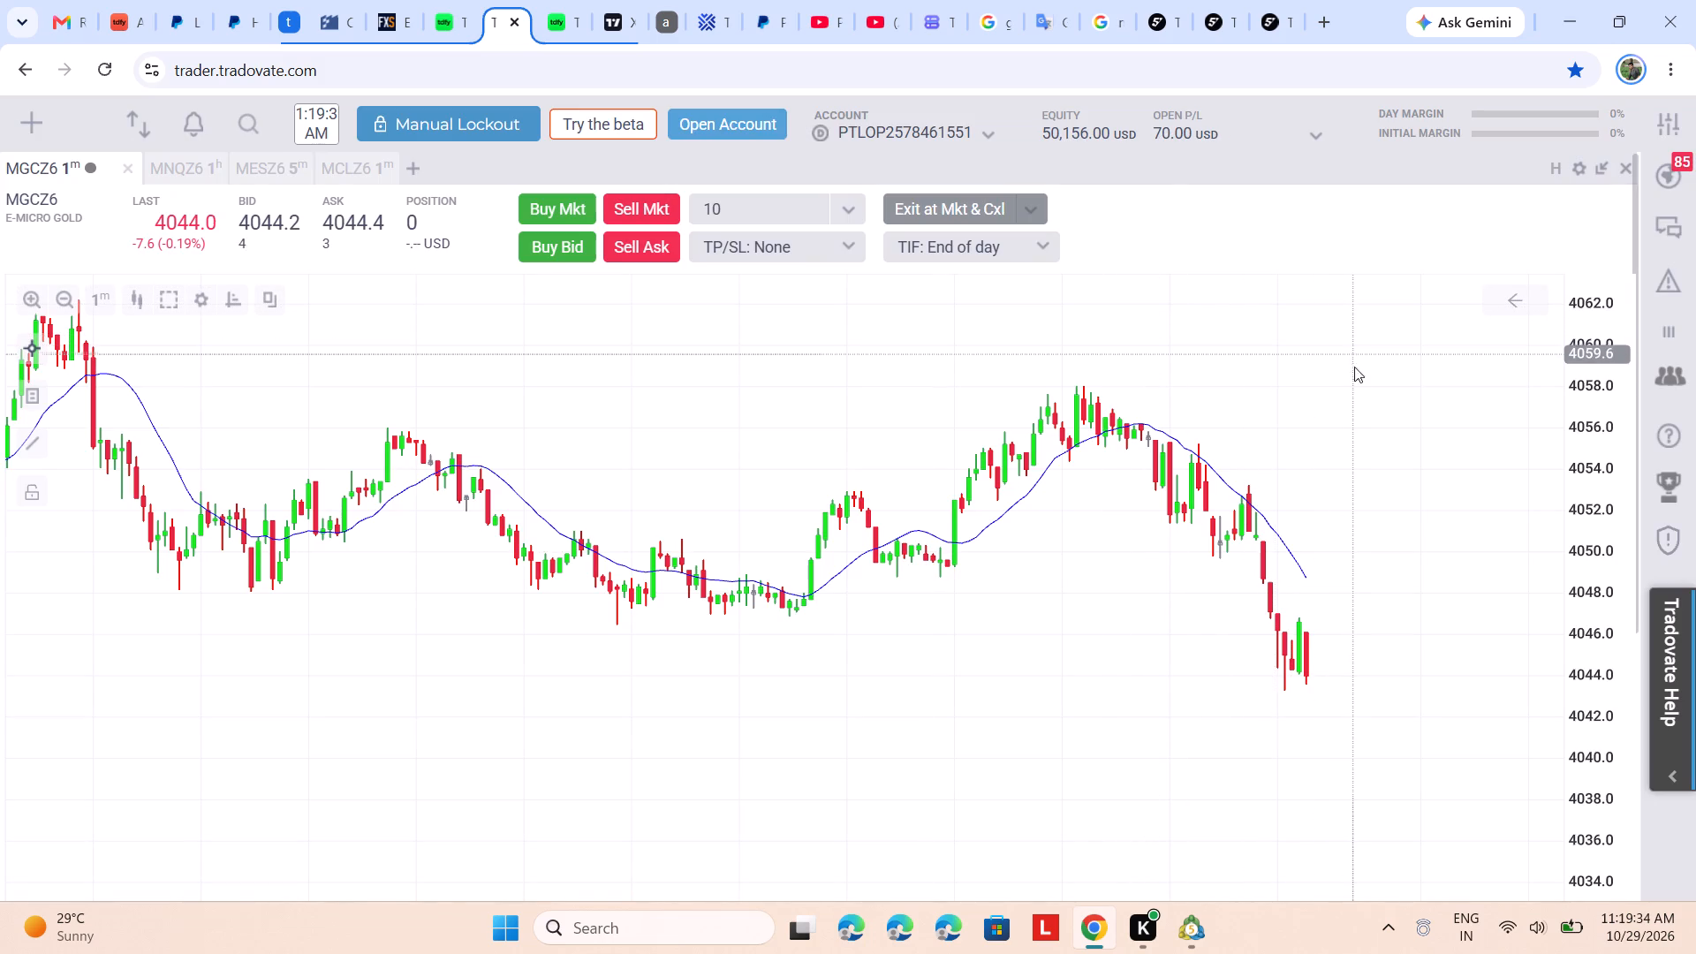
Return to TradingView and examine XAUUSD 15-minute price against the purple support zone and the drawn horizontal levels.
click(608, 2)
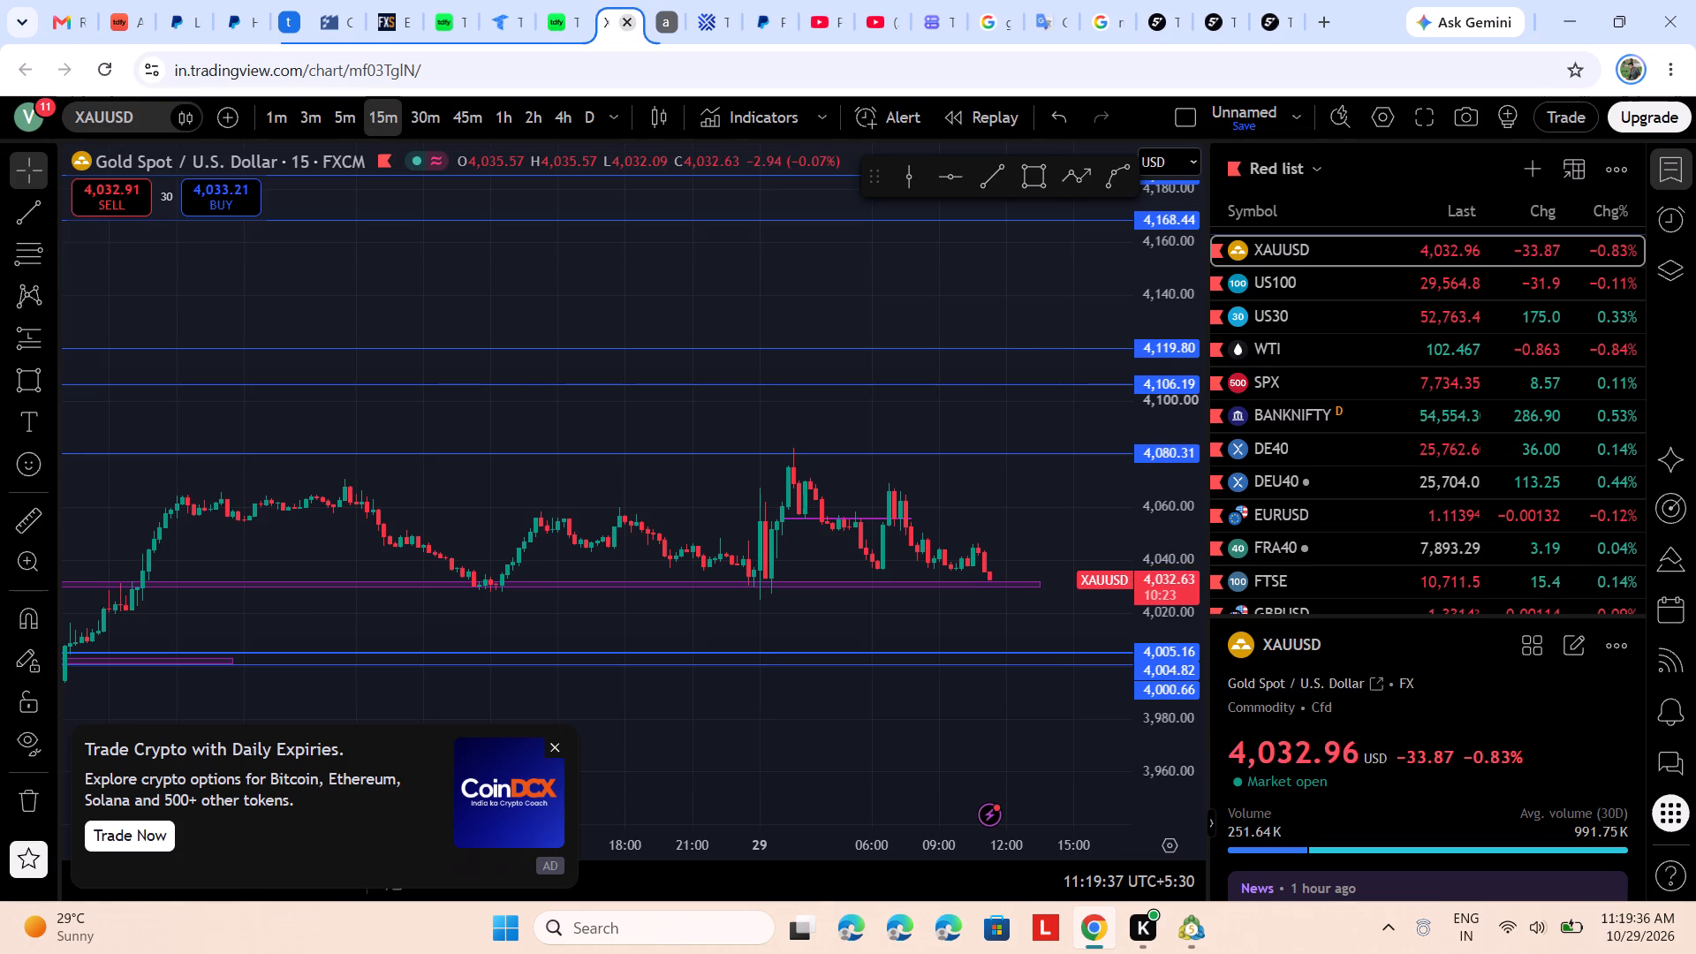
scroll(1026, 481, down, 3)
scroll(1028, 484, up, 1)
scroll(1028, 484, down, 12)
drag(1157, 463, 1156, 545)
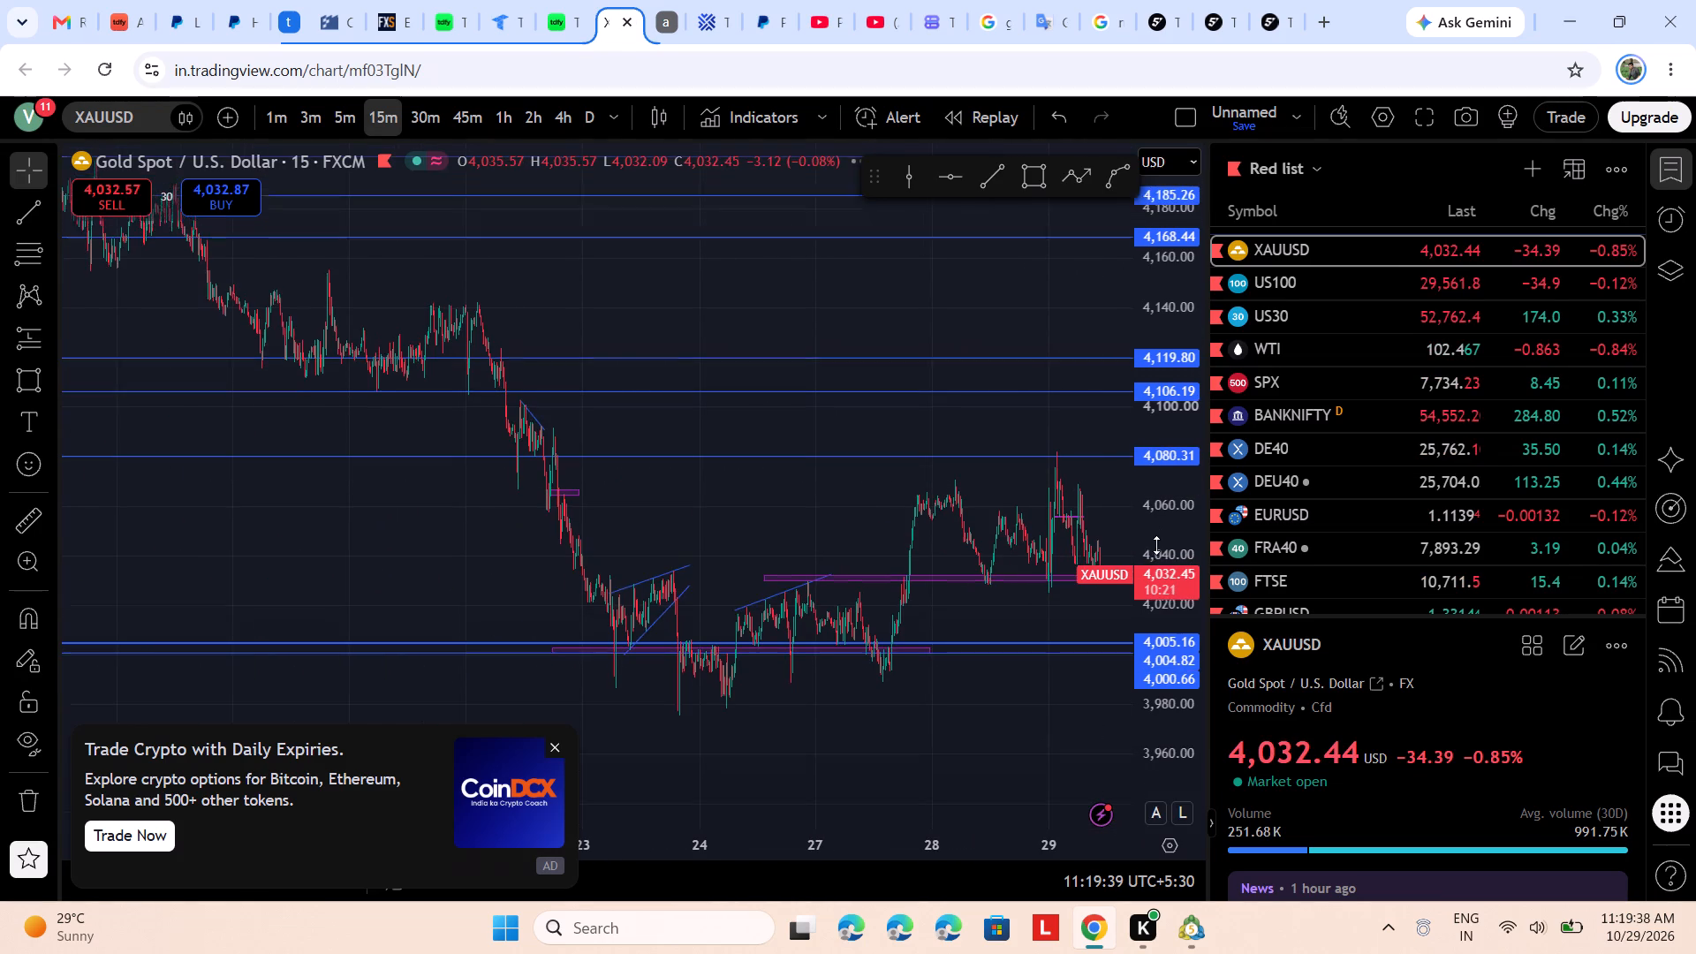
drag(1156, 545, 1152, 560)
scroll(963, 568, up, 3)
click(987, 587)
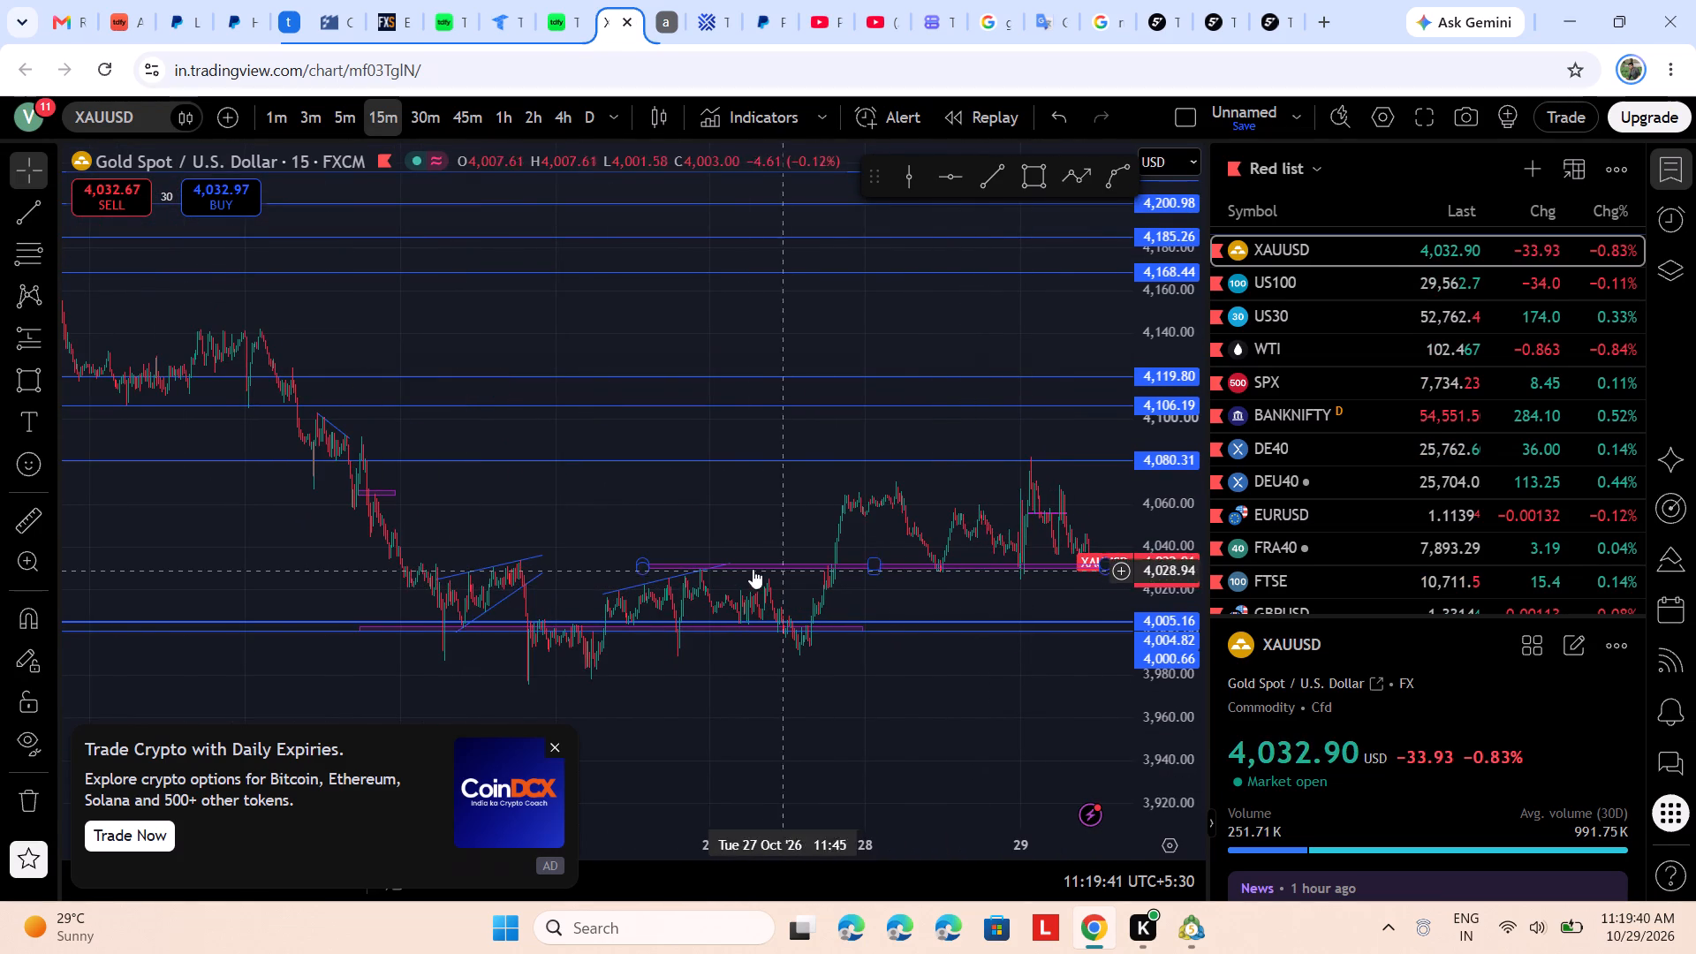
click(745, 569)
click(766, 494)
drag(750, 497, 503, 472)
scroll(908, 559, up, 4)
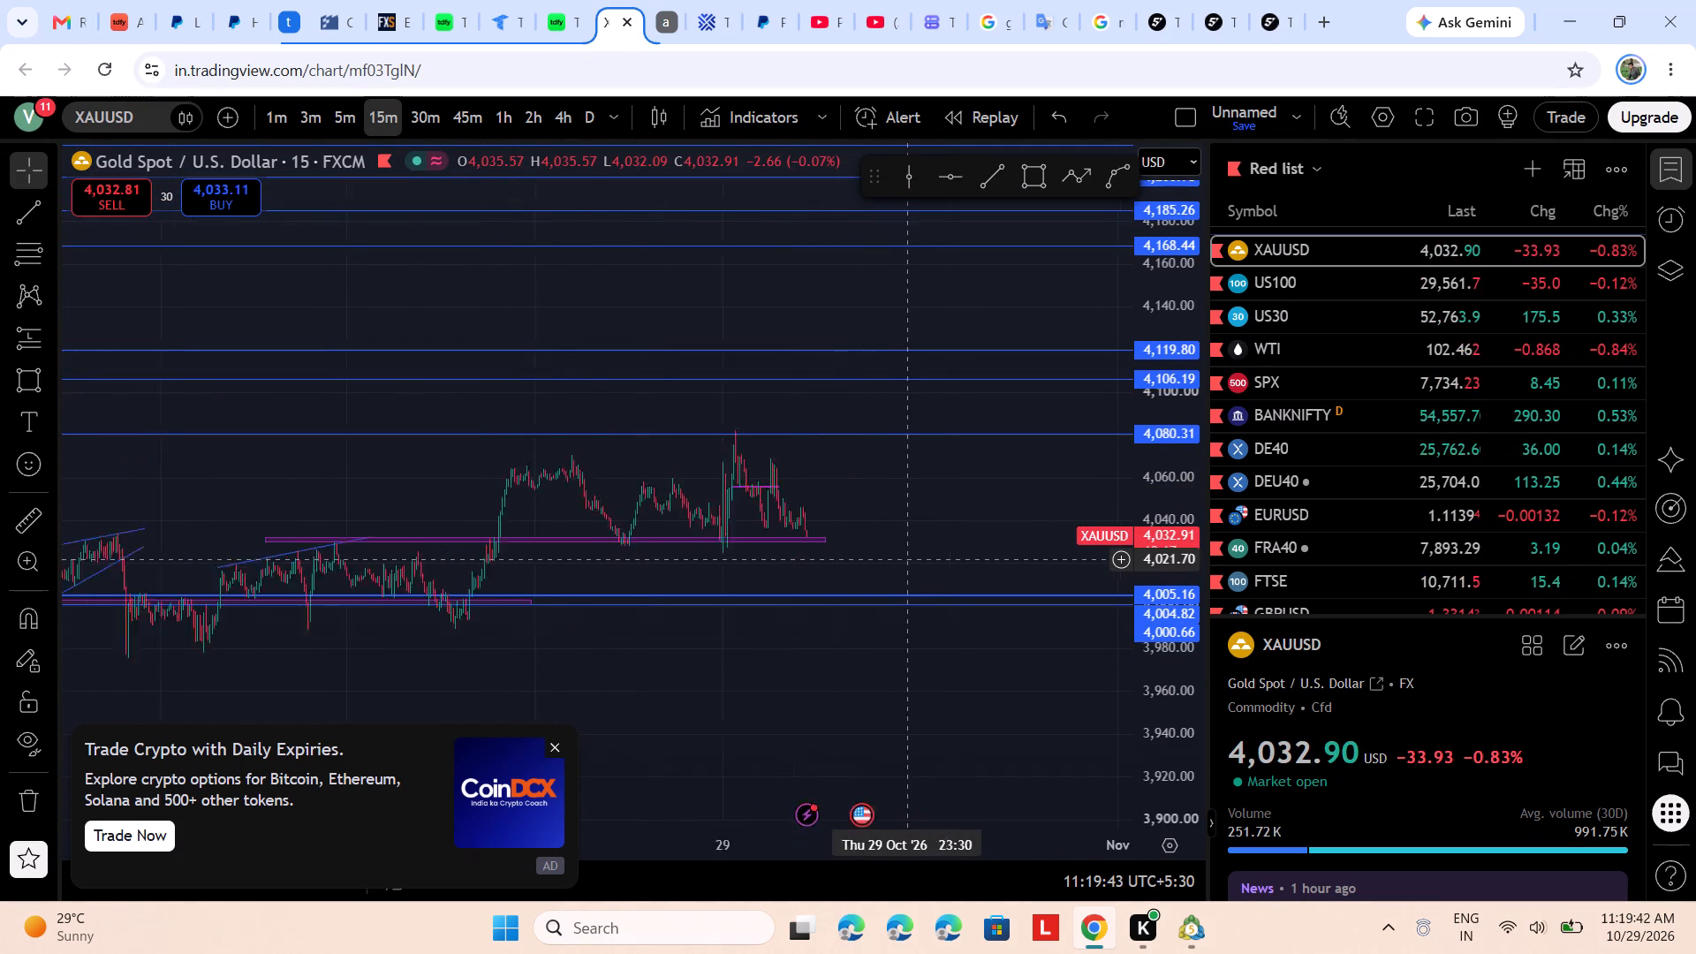
scroll(908, 559, up, 2)
scroll(877, 537, down, 3)
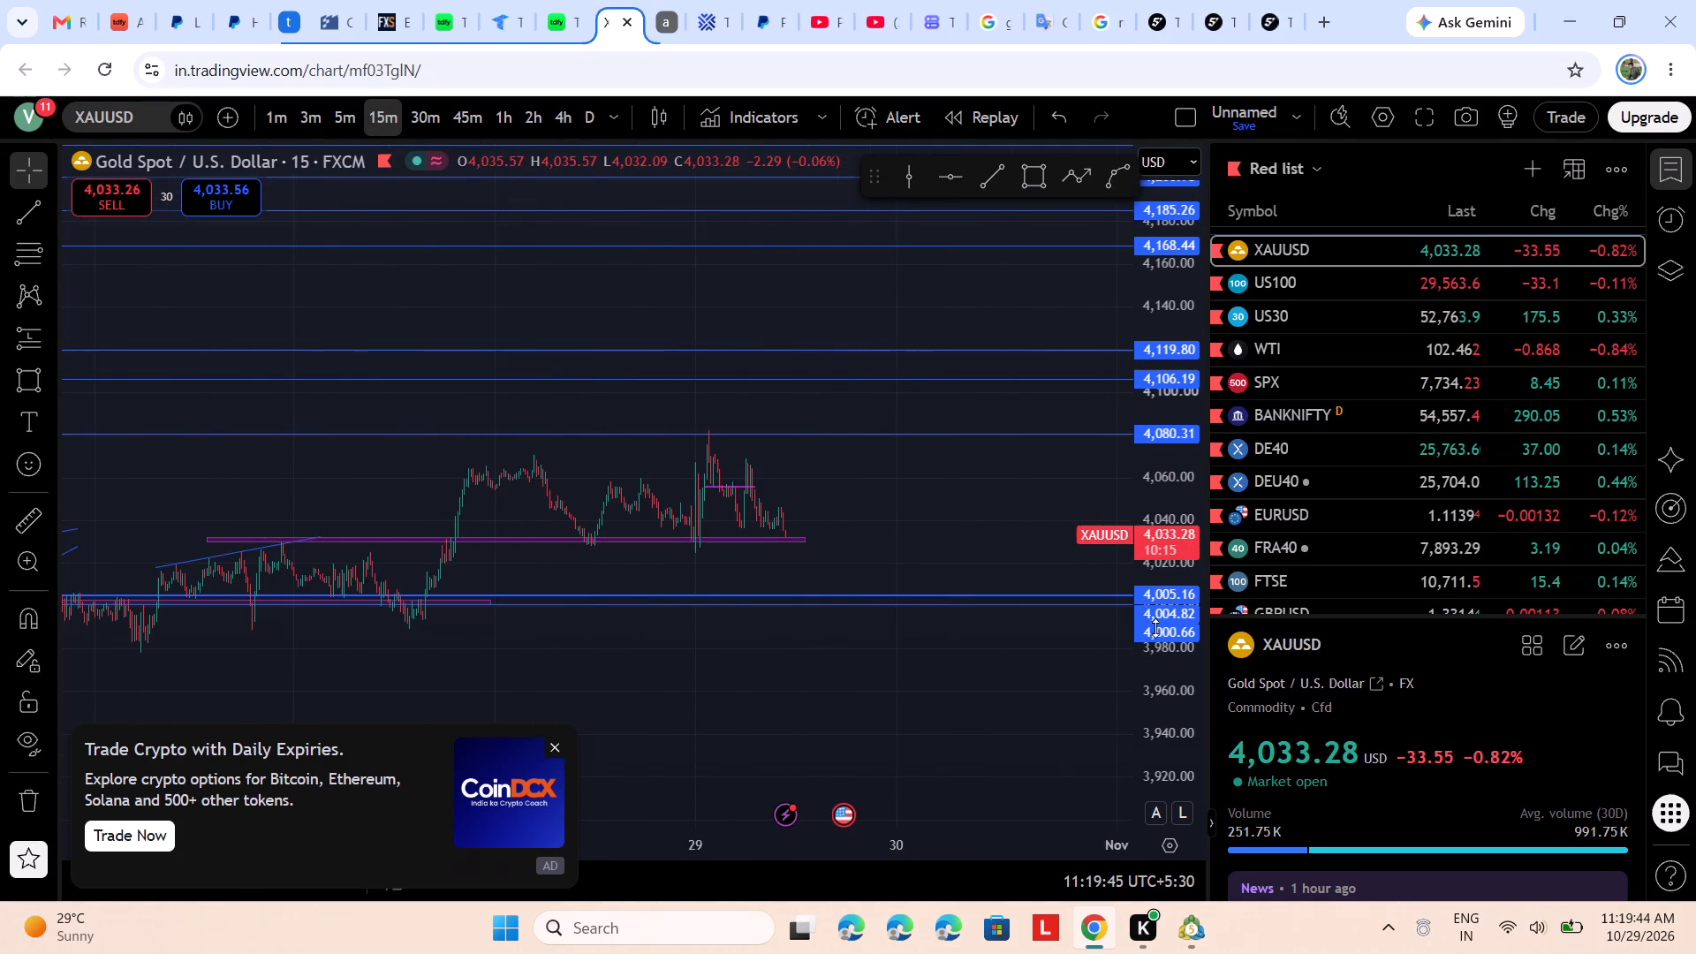
click(1155, 628)
click(1137, 437)
Open the US100 15-minute chart and examine price around the purple rectangle zone and the two horizontal levels.
double_click(1286, 265)
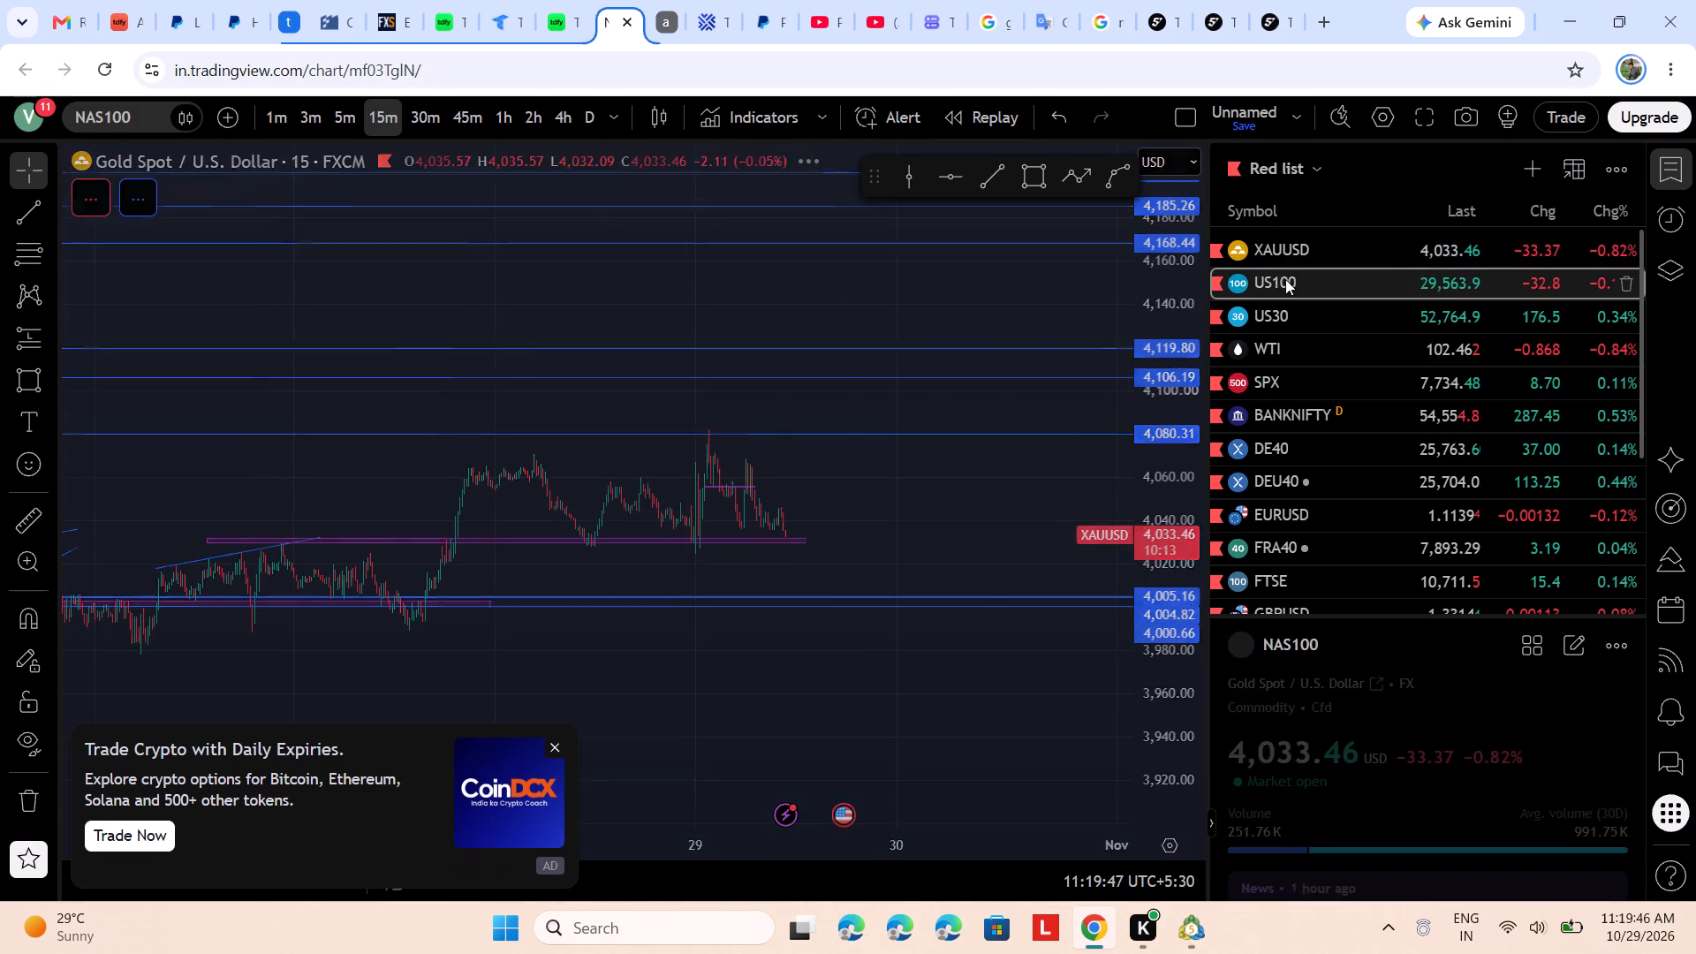
double_click(1285, 279)
scroll(852, 455, up, 10)
drag(496, 500, 554, 500)
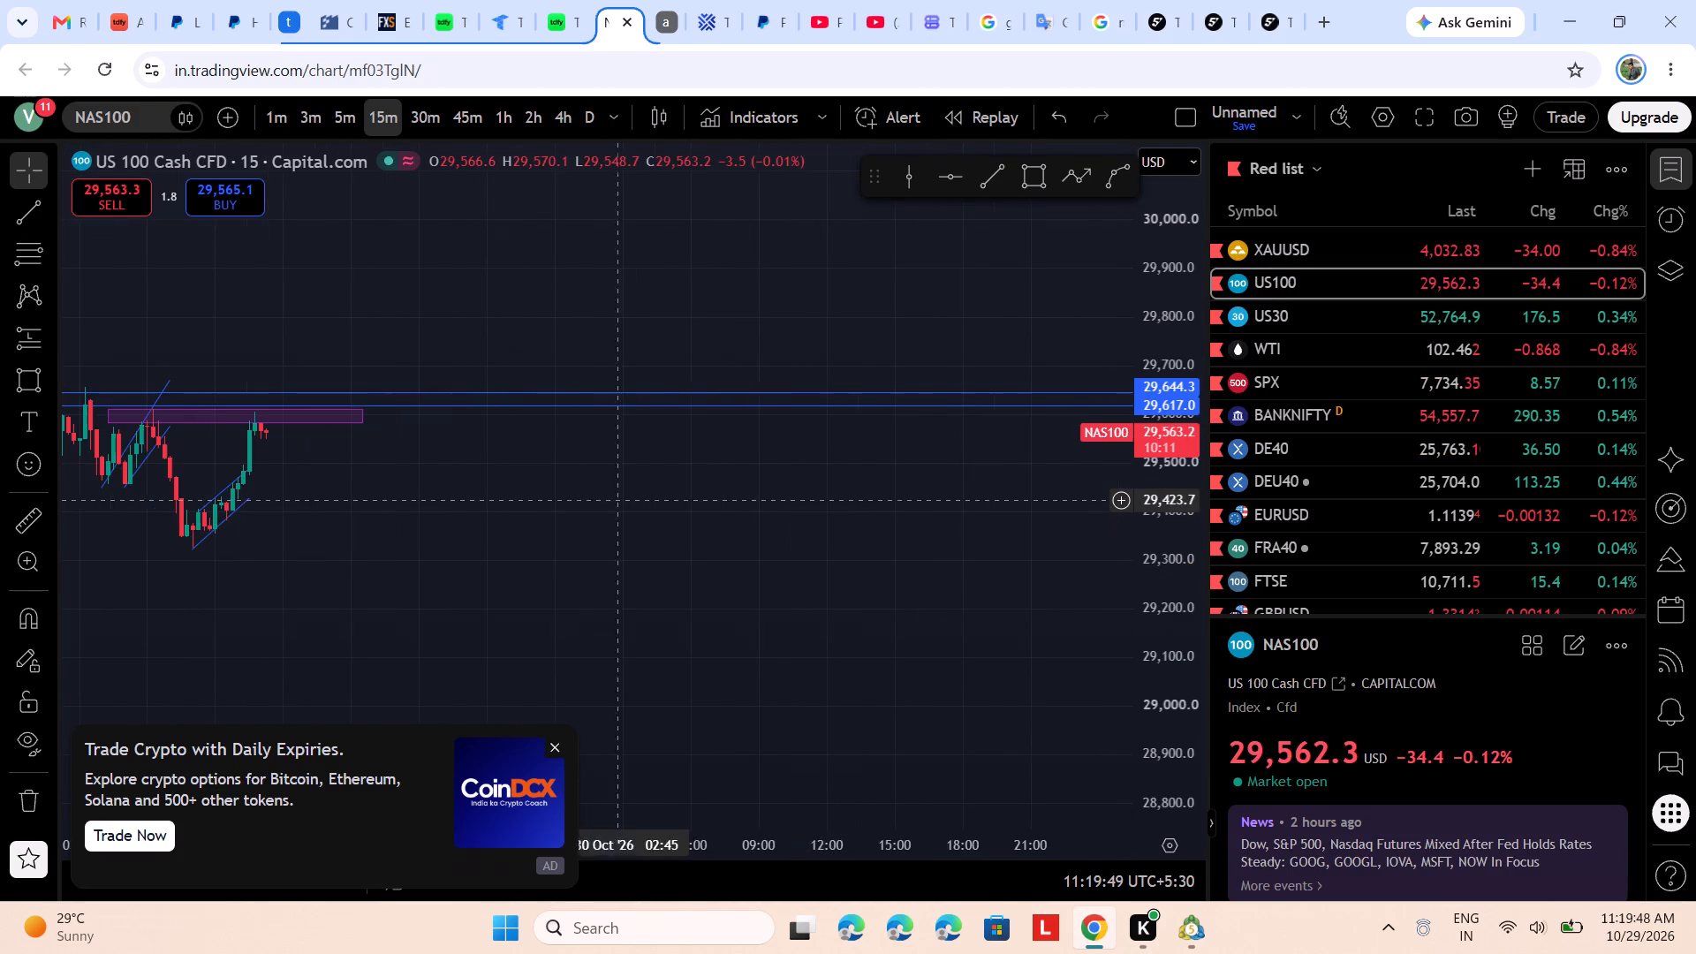
drag(940, 489, 919, 482)
scroll(723, 492, down, 7)
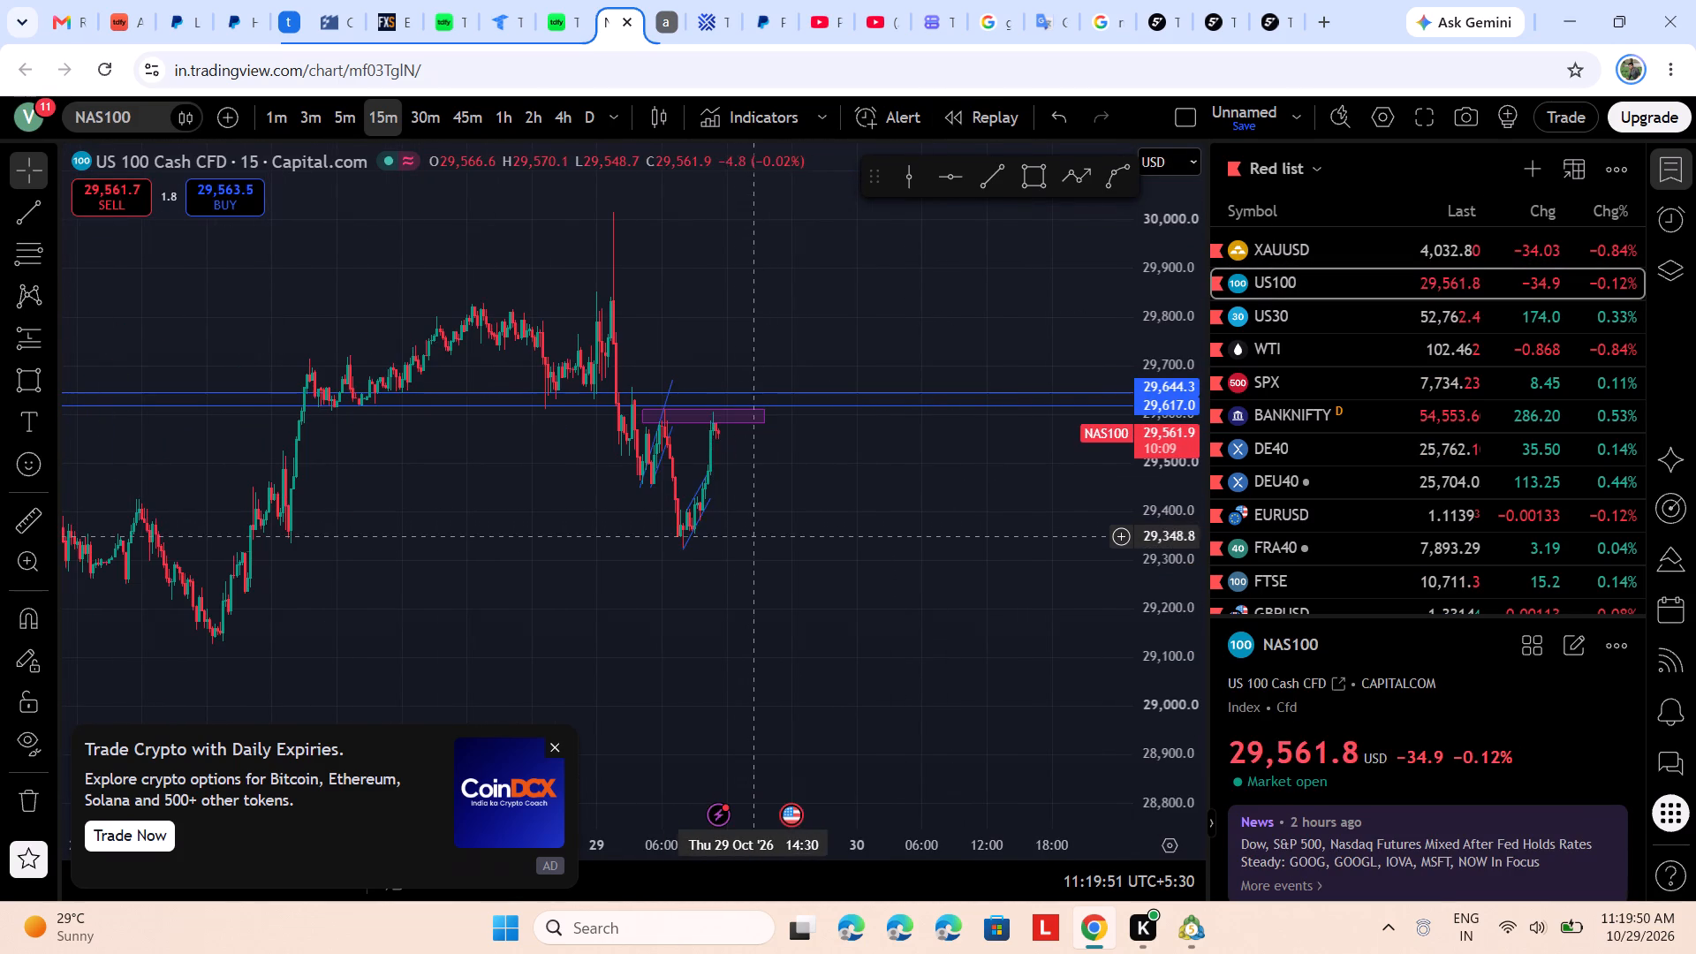
drag(715, 594, 1050, 587)
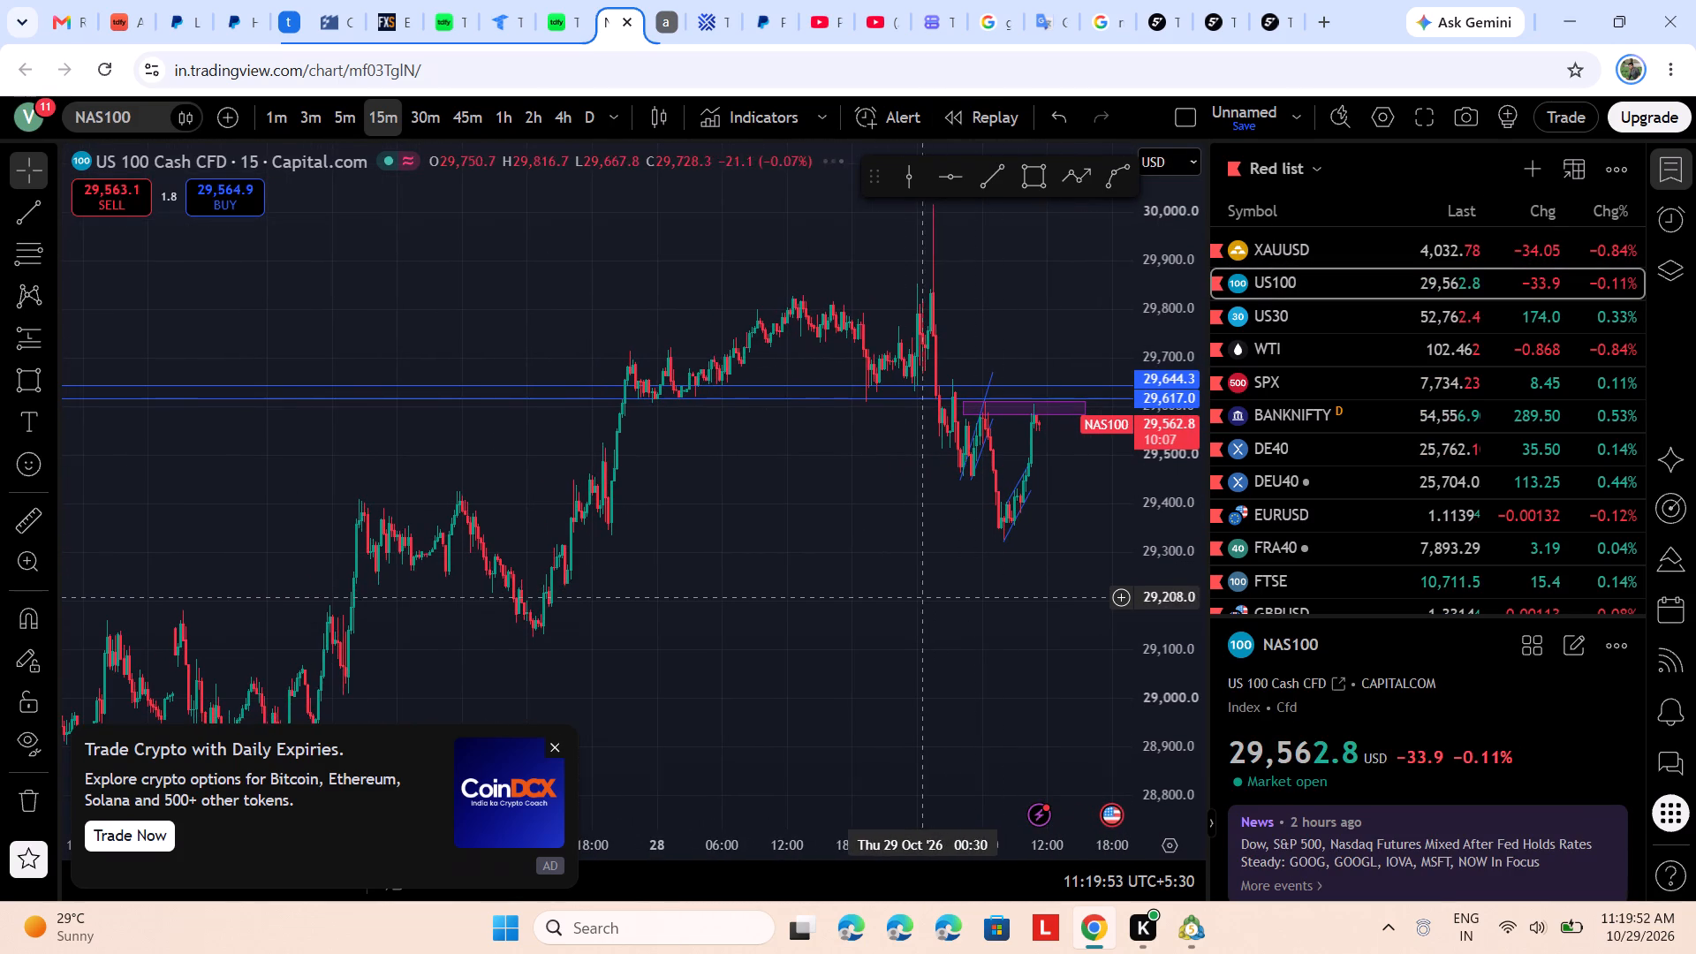
scroll(852, 584, up, 9)
Switch the US100 chart to the 1-hour timeframe and dismiss the advertisement covering it.
click(473, 120)
click(515, 113)
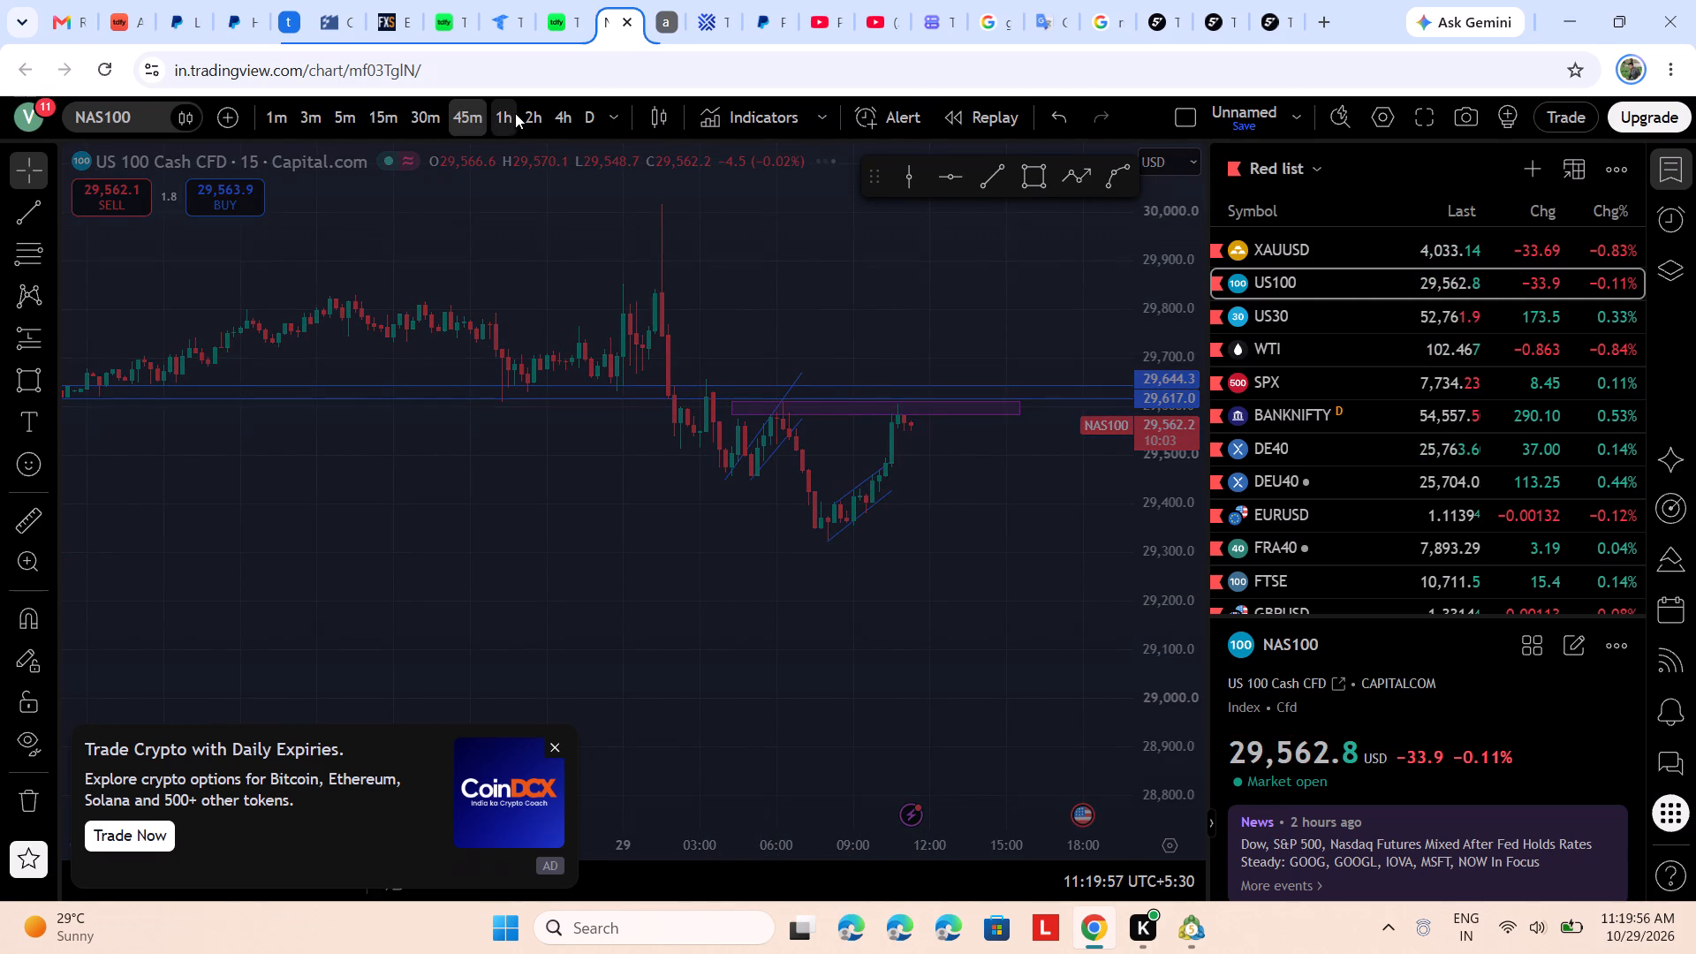
click(553, 746)
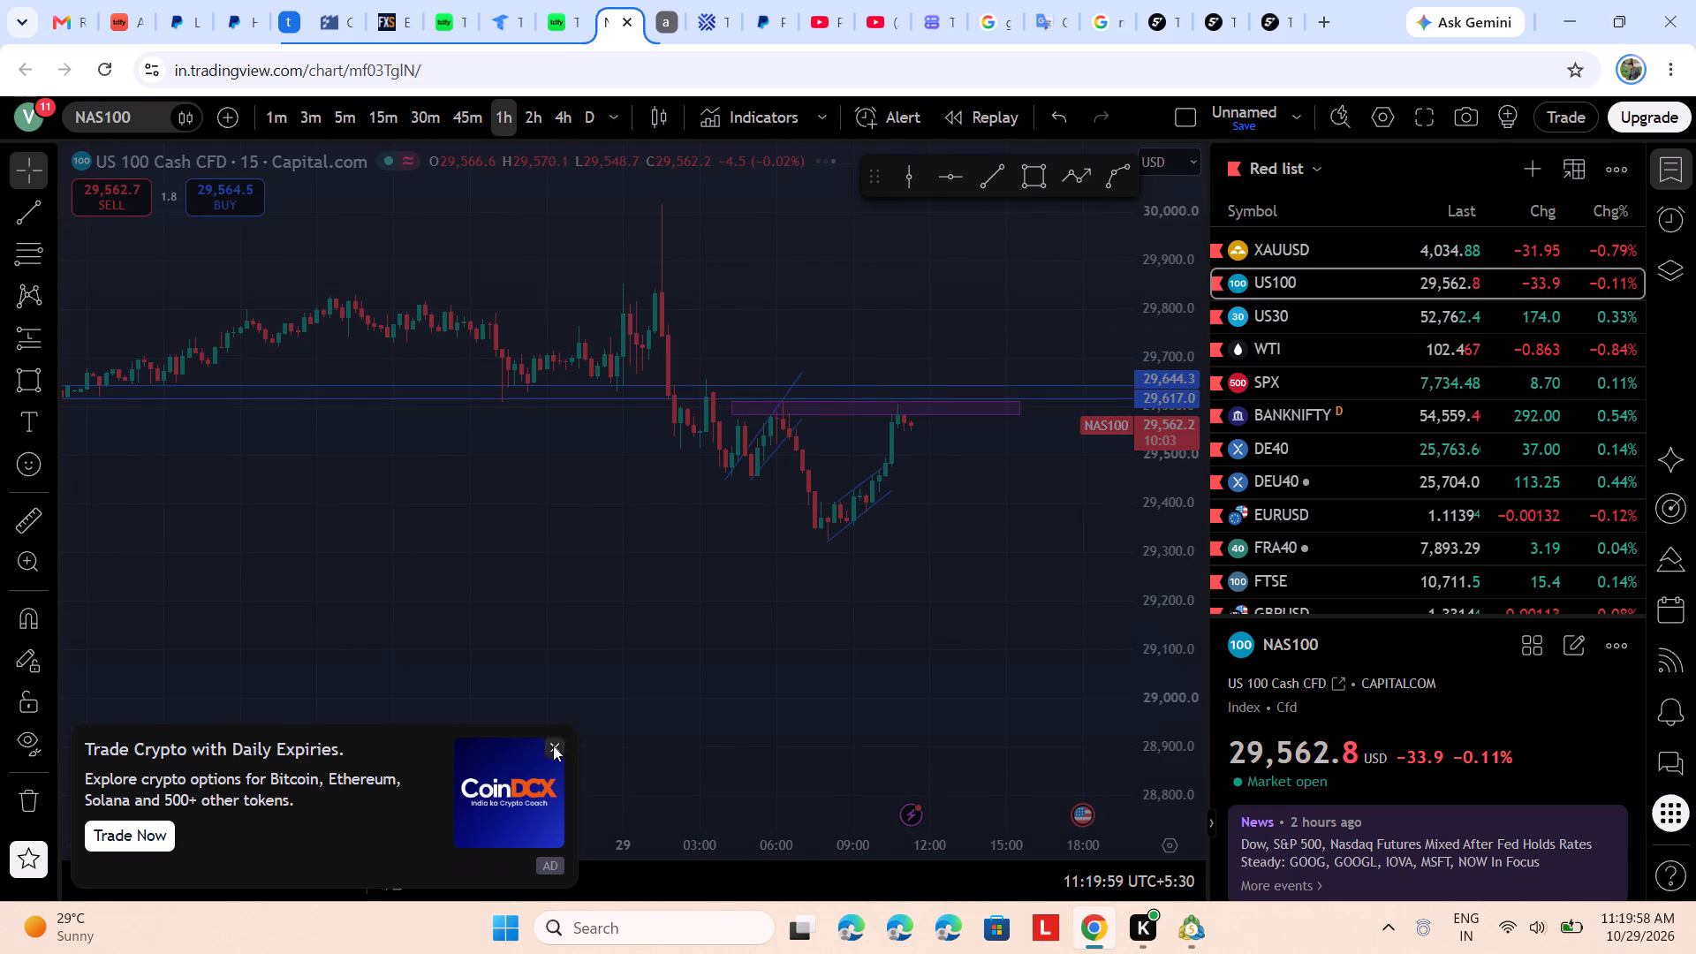
Examine the US100 1-hour price structure around the rectangle zone and earlier swings at wider and closer ranges.
scroll(769, 612, up, 5)
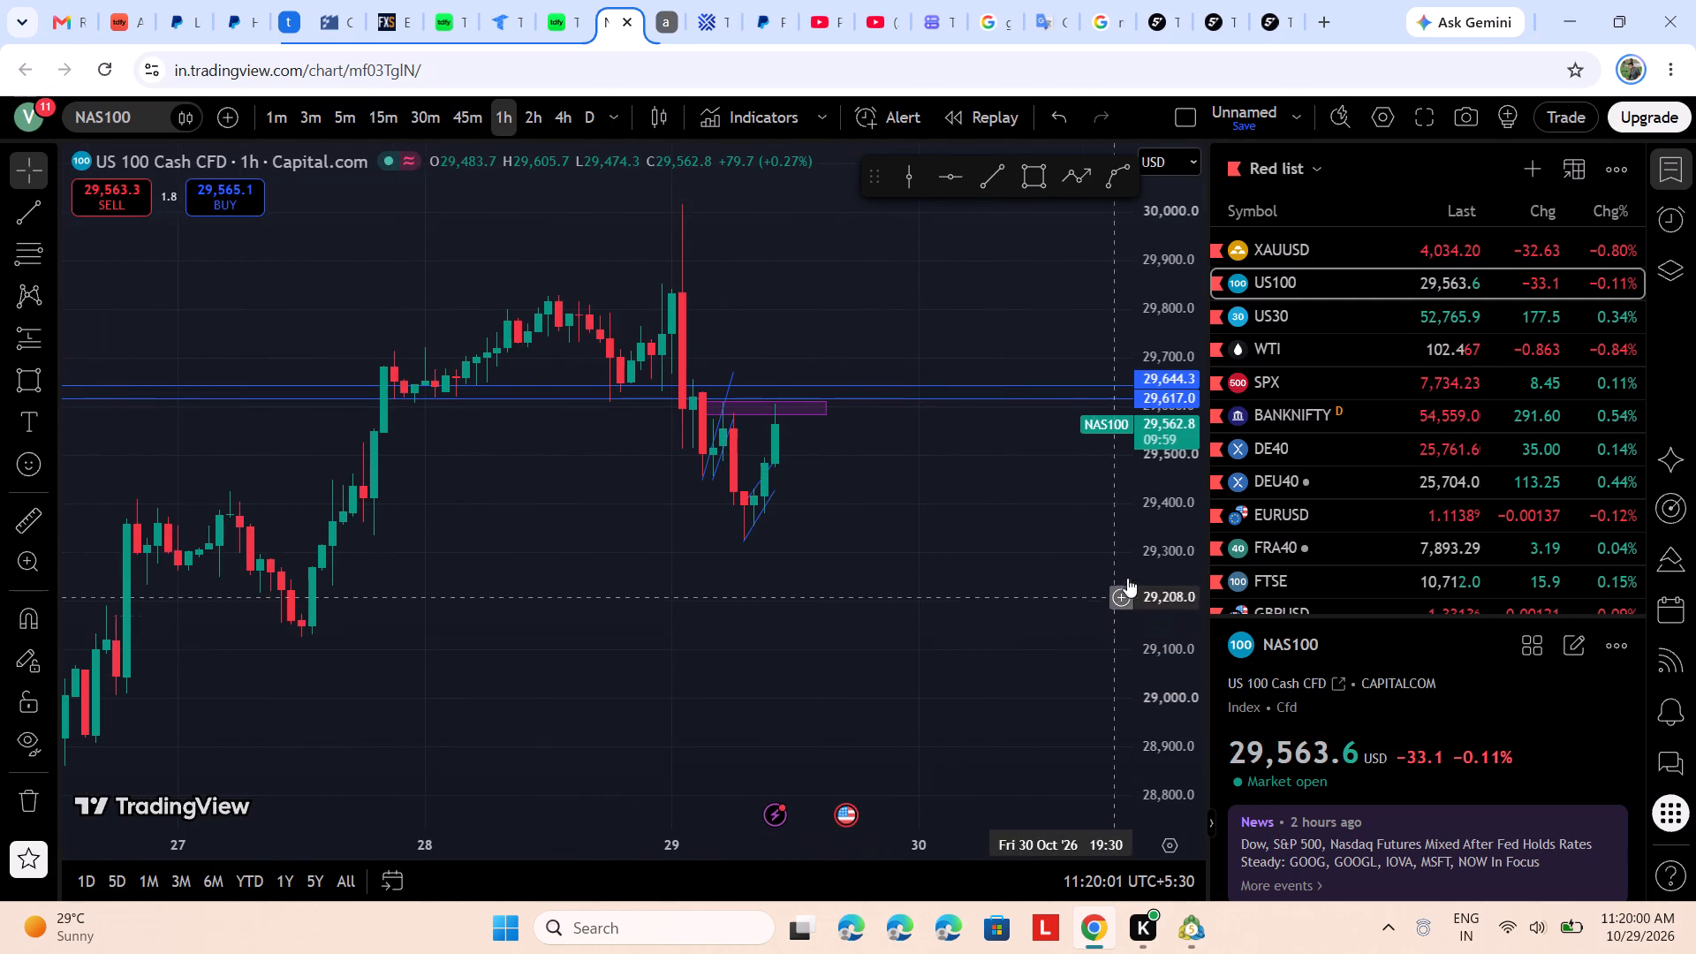
drag(1163, 533, 1169, 676)
scroll(1019, 644, down, 4)
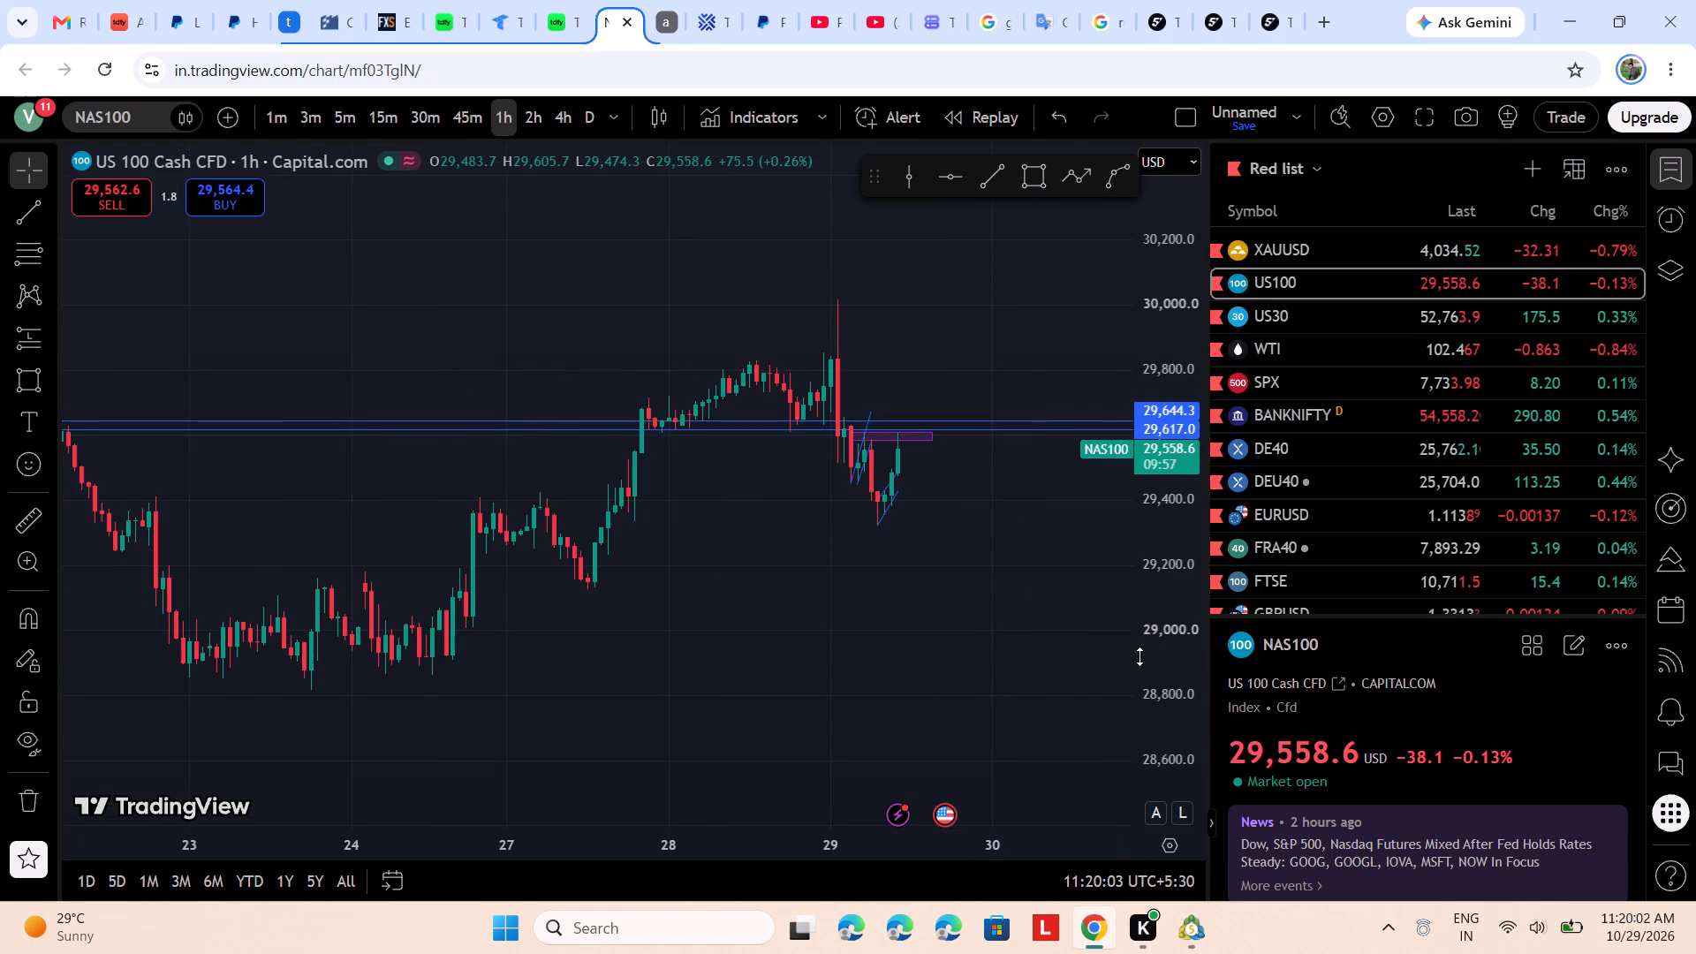
click(1142, 657)
click(1143, 609)
click(1154, 539)
scroll(968, 539, up, 4)
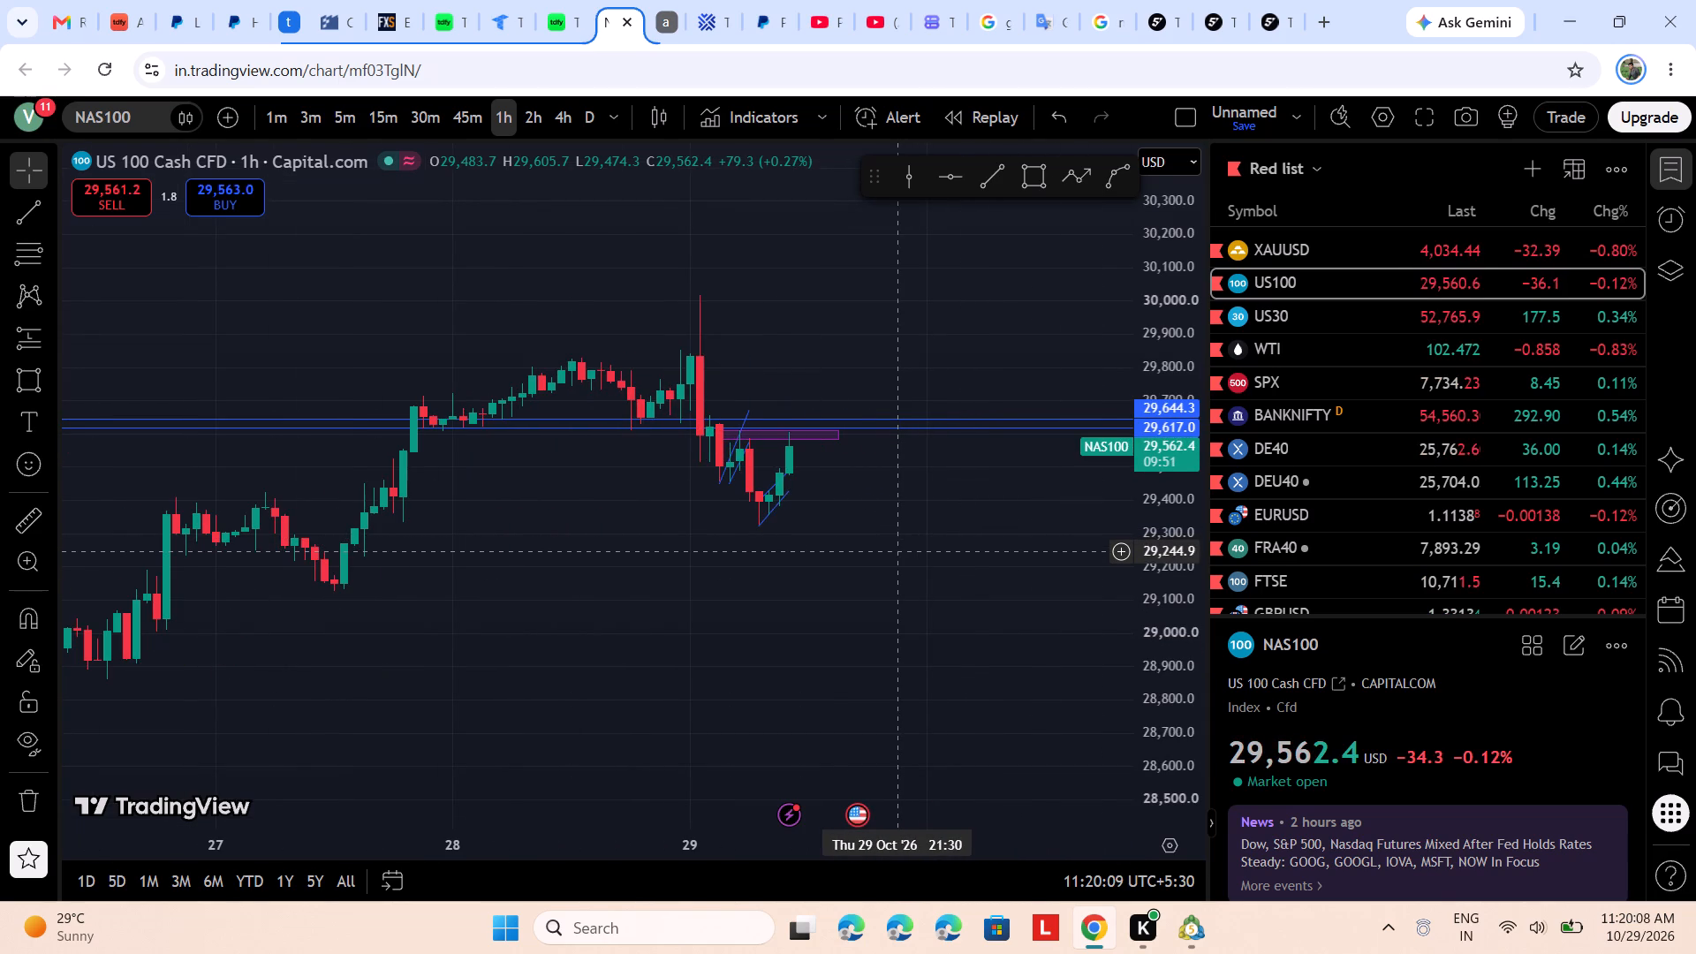
scroll(901, 551, down, 1)
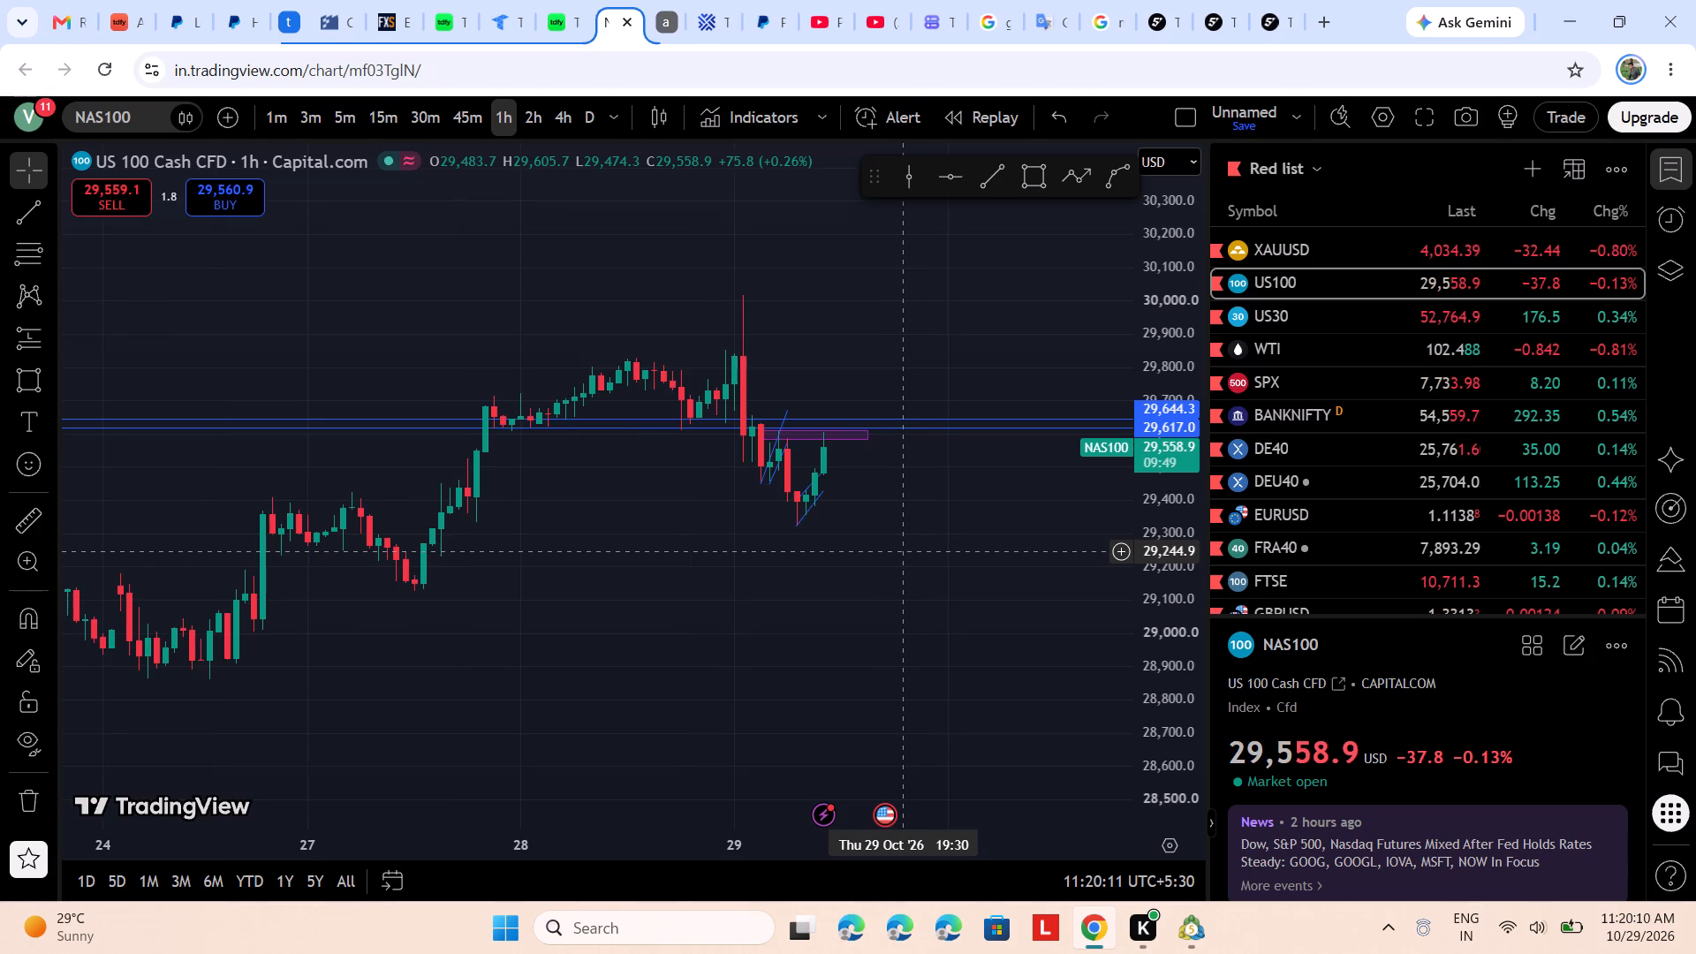
scroll(920, 522, down, 5)
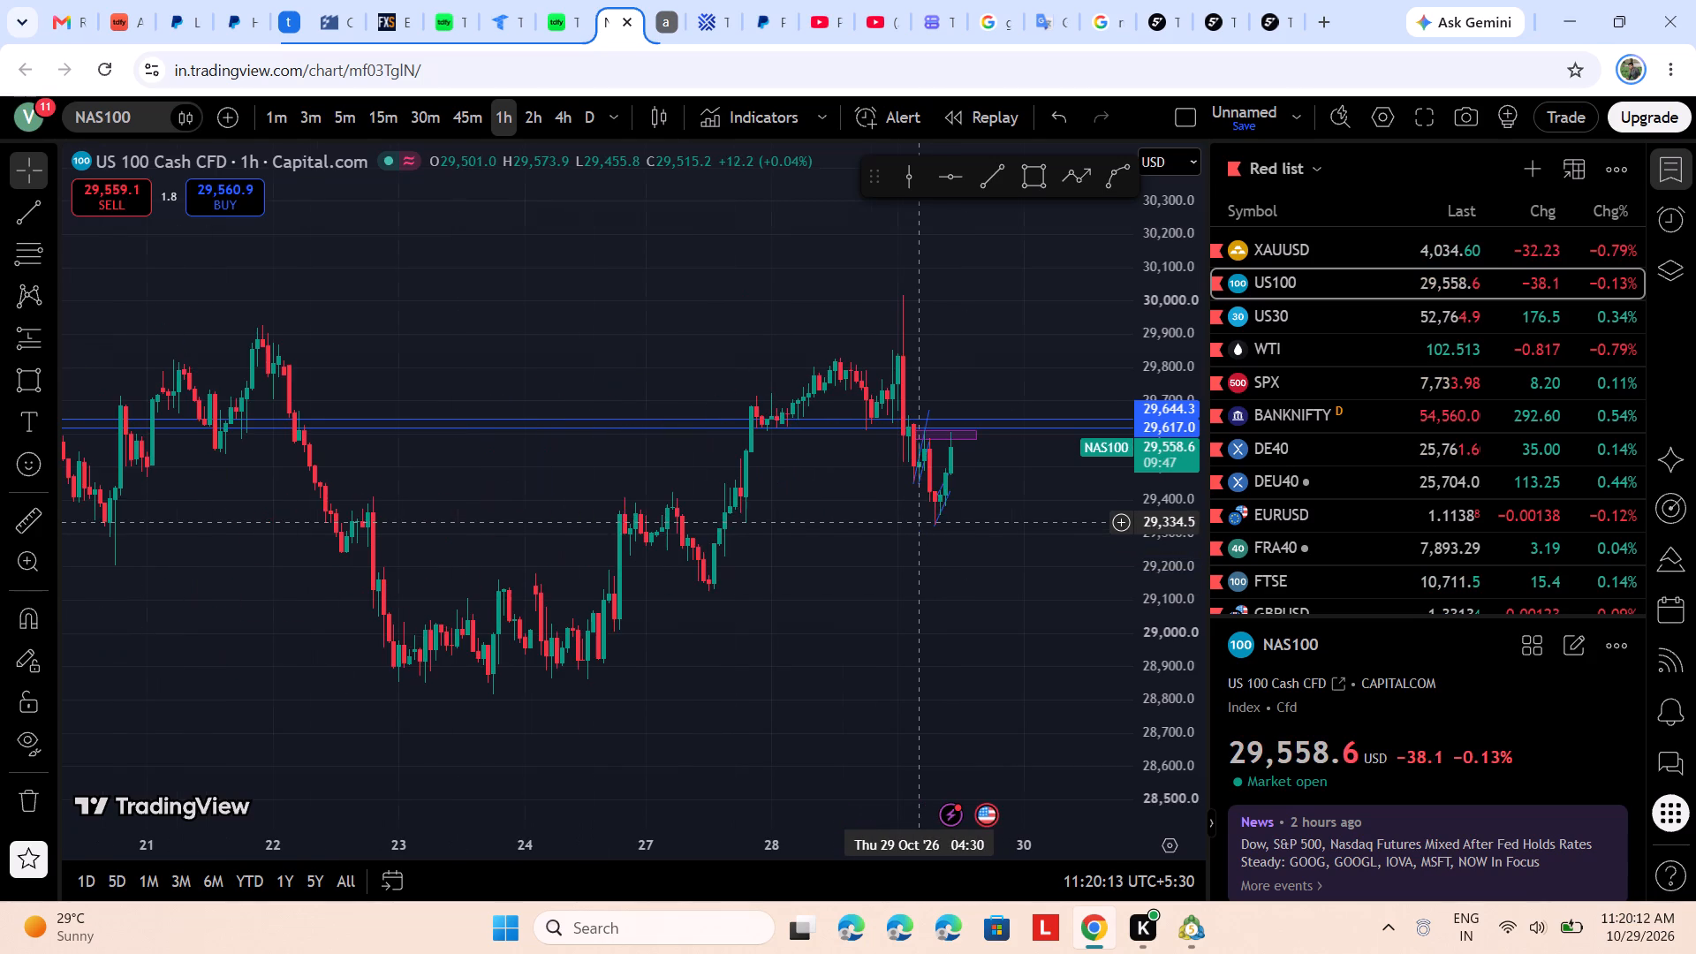
scroll(927, 509, up, 5)
scroll(927, 509, down, 5)
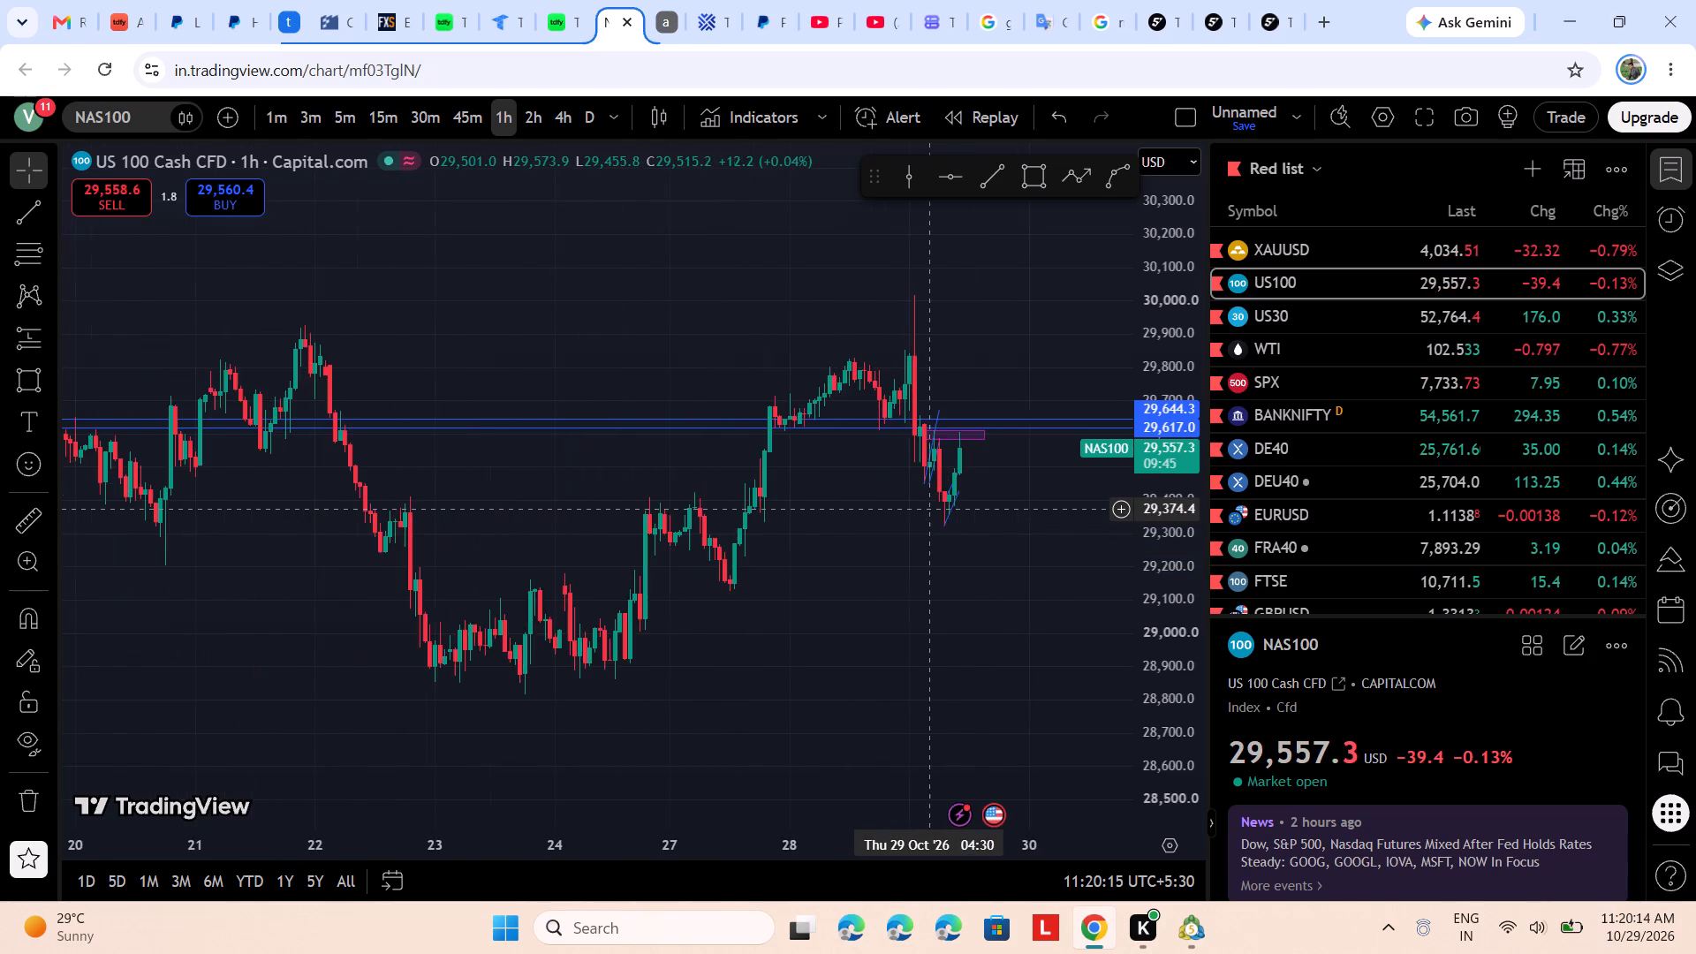
scroll(927, 509, down, 4)
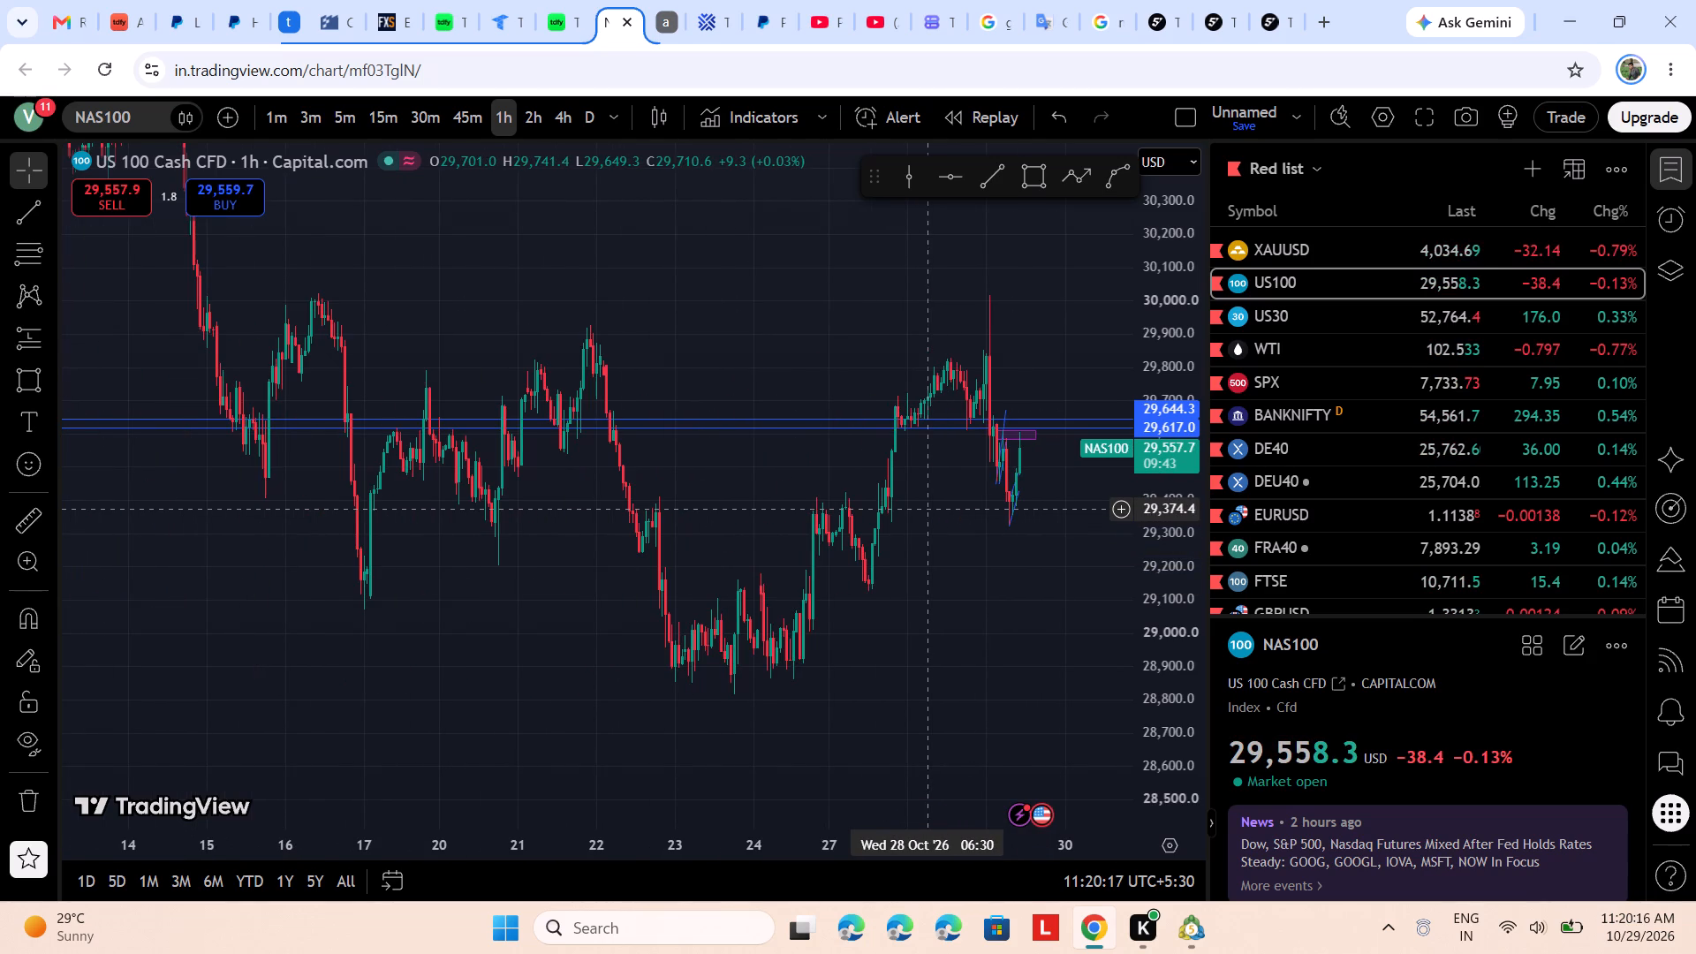
scroll(927, 509, up, 6)
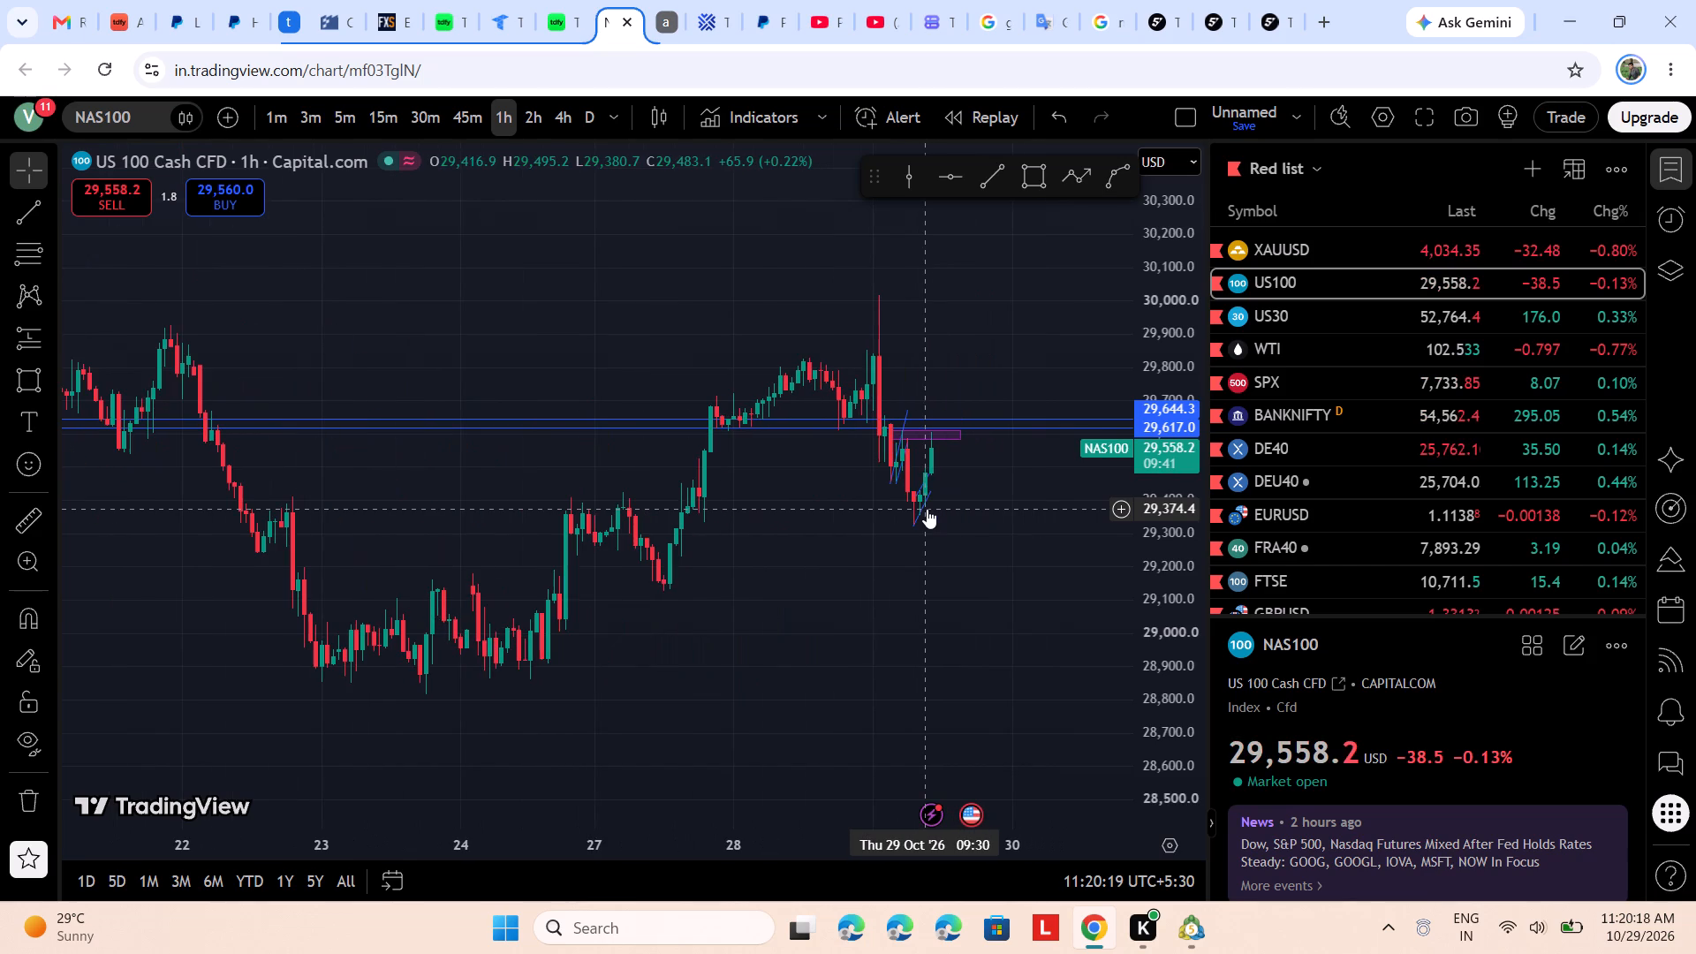
scroll(927, 509, down, 4)
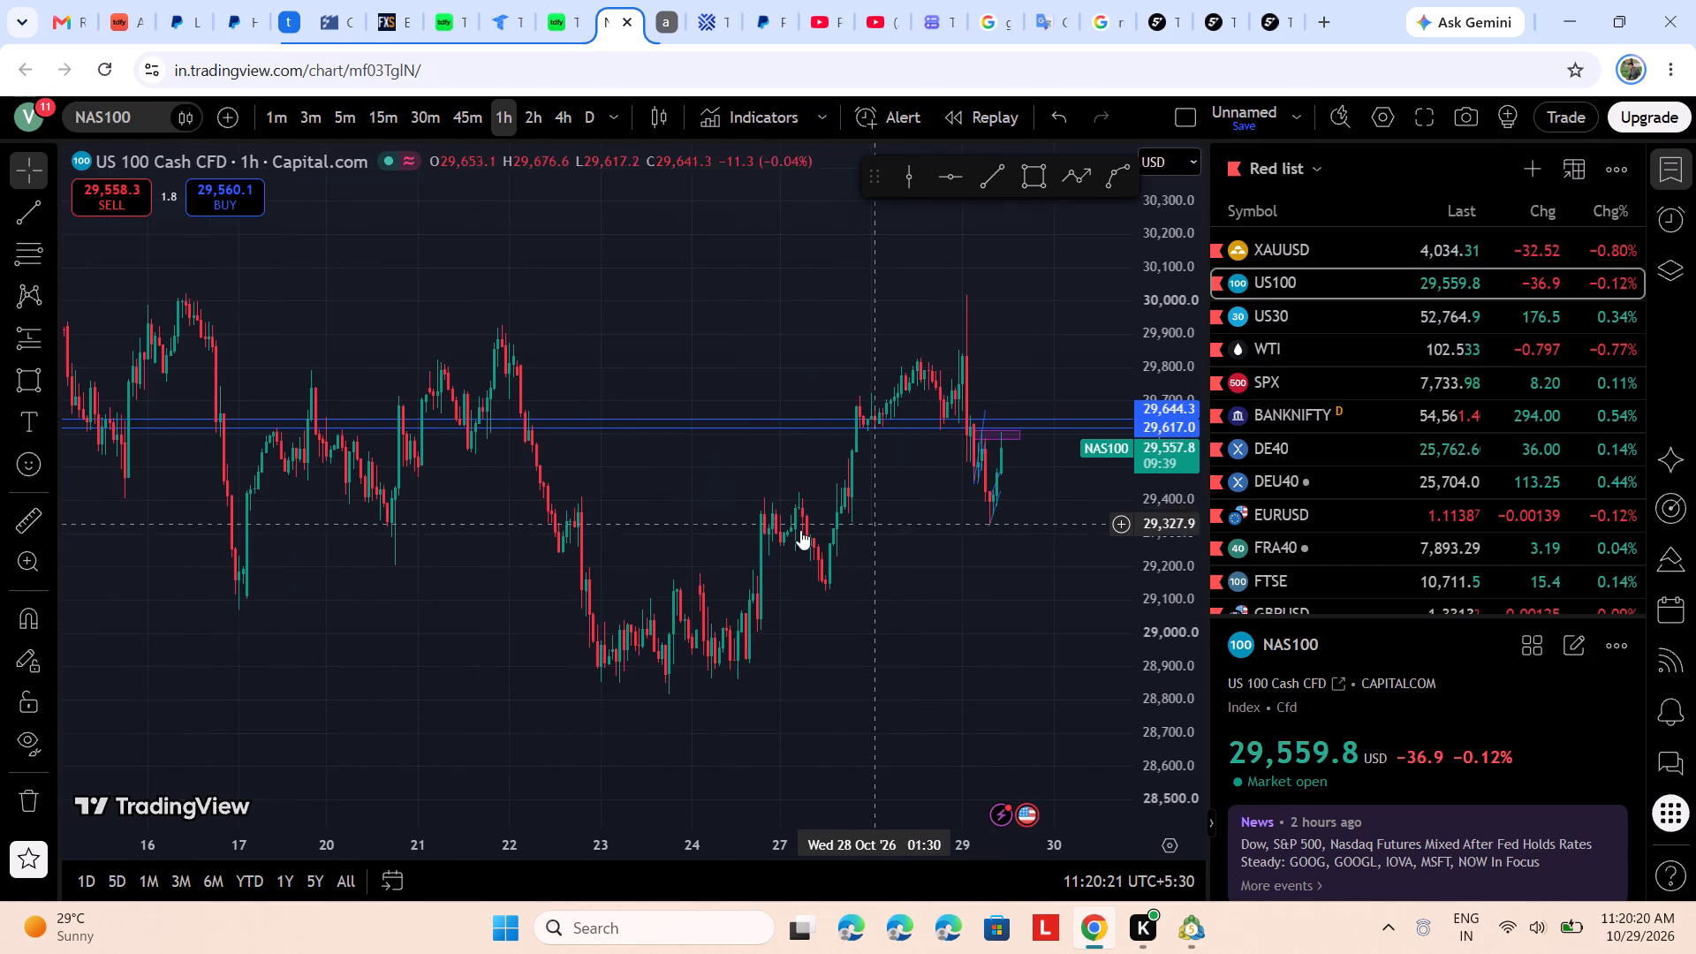
scroll(443, 598, up, 2)
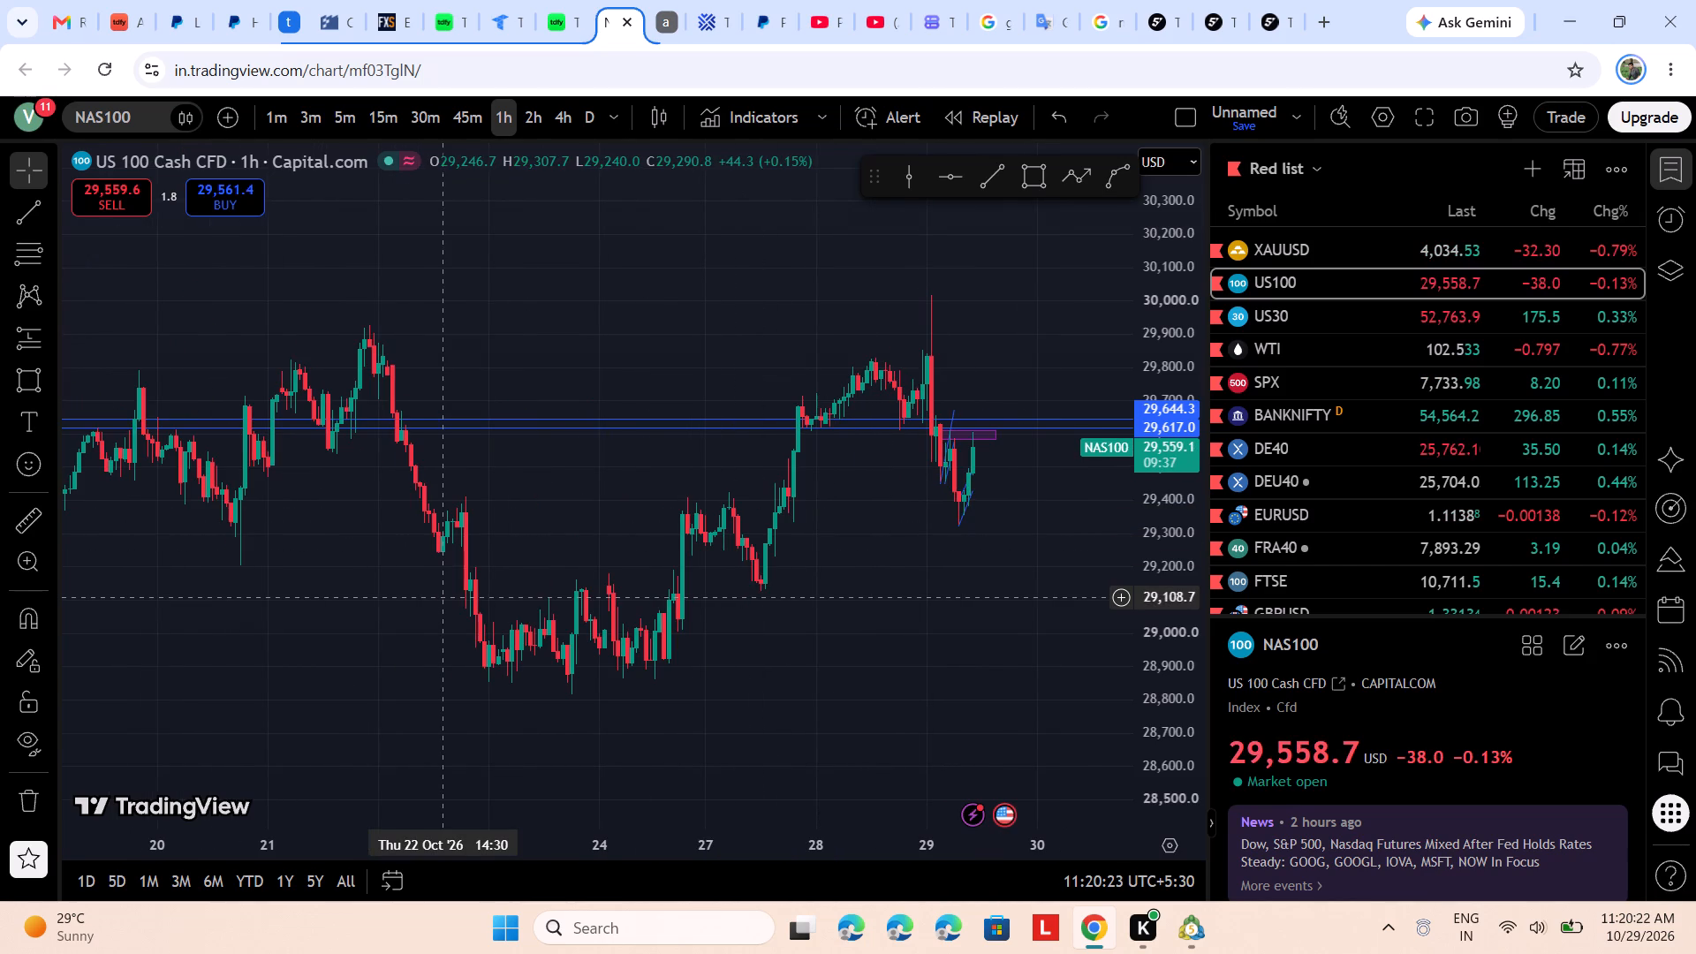
scroll(443, 597, up, 4)
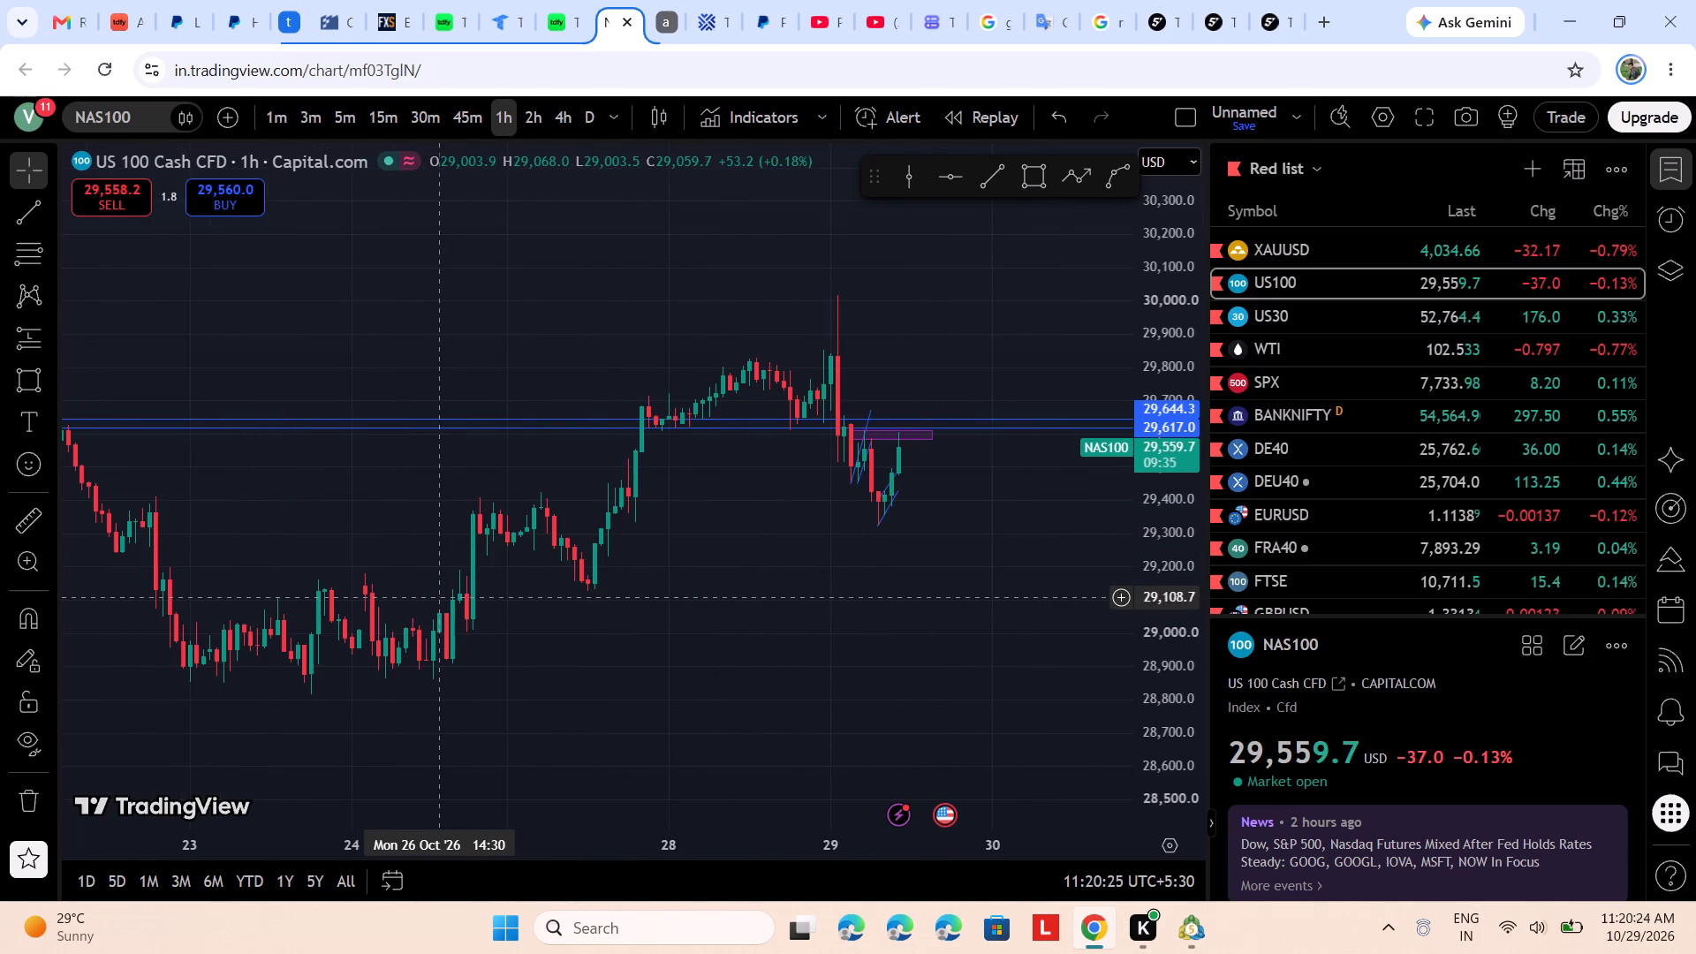
Switch to MetaTrader 5 and check the XAUUSD one-minute chart and the account's open trades.
click(1218, 0)
click(1272, 0)
click(1568, 4)
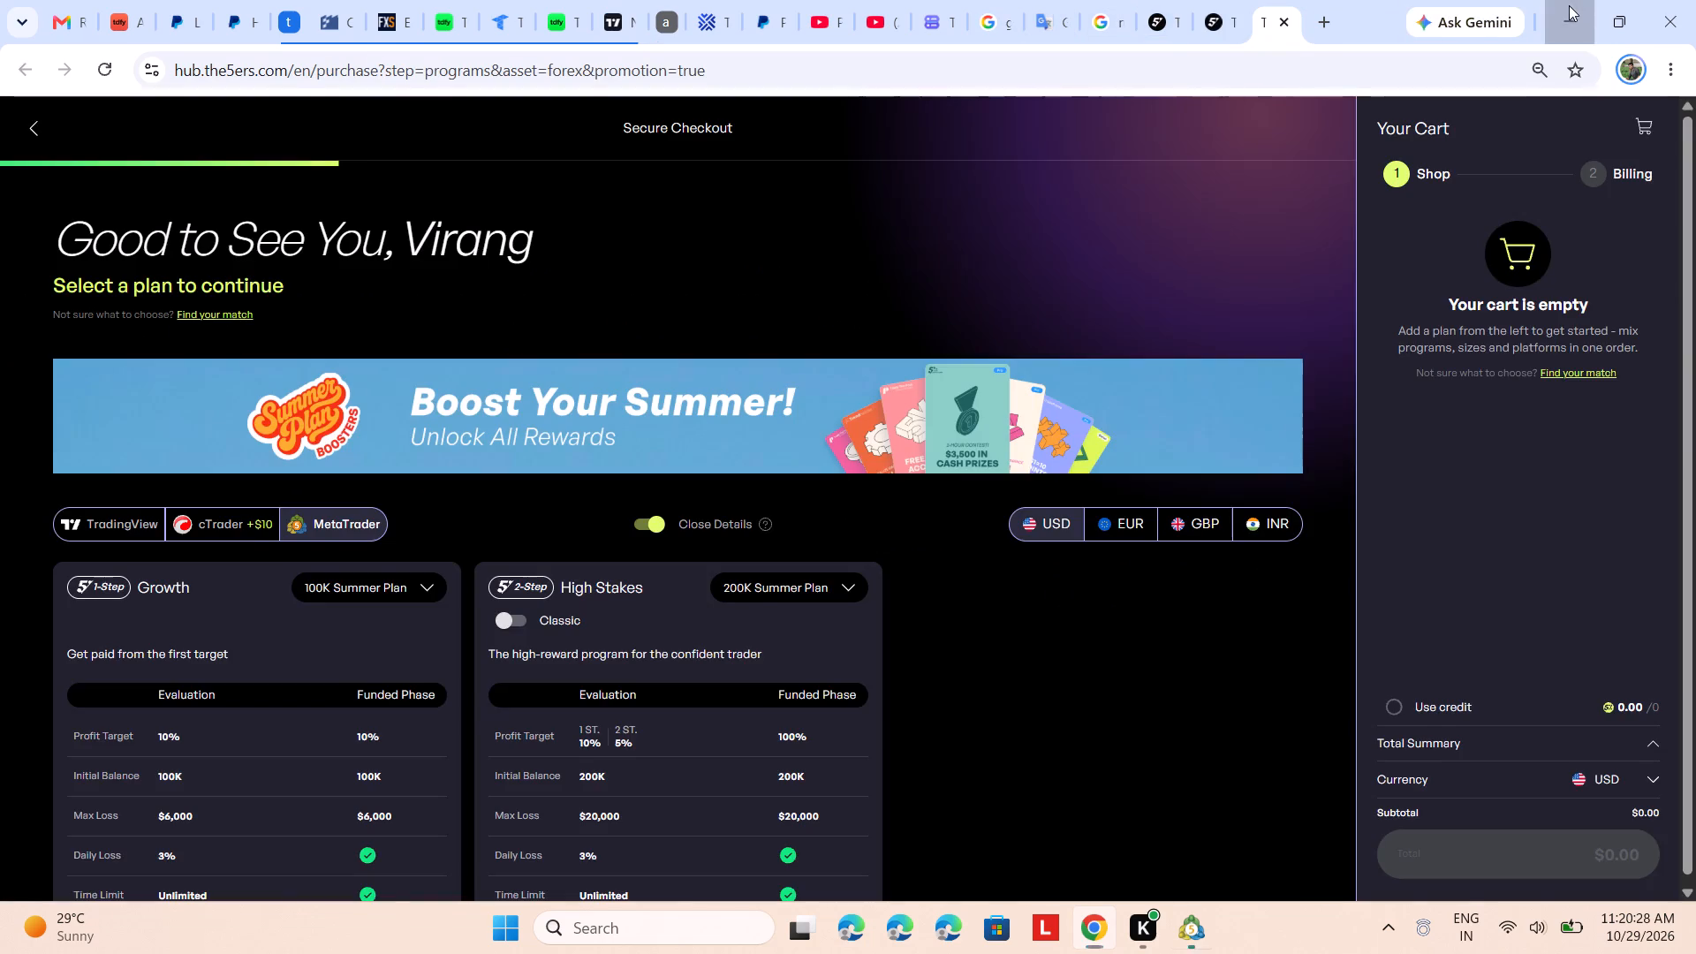
click(1136, 400)
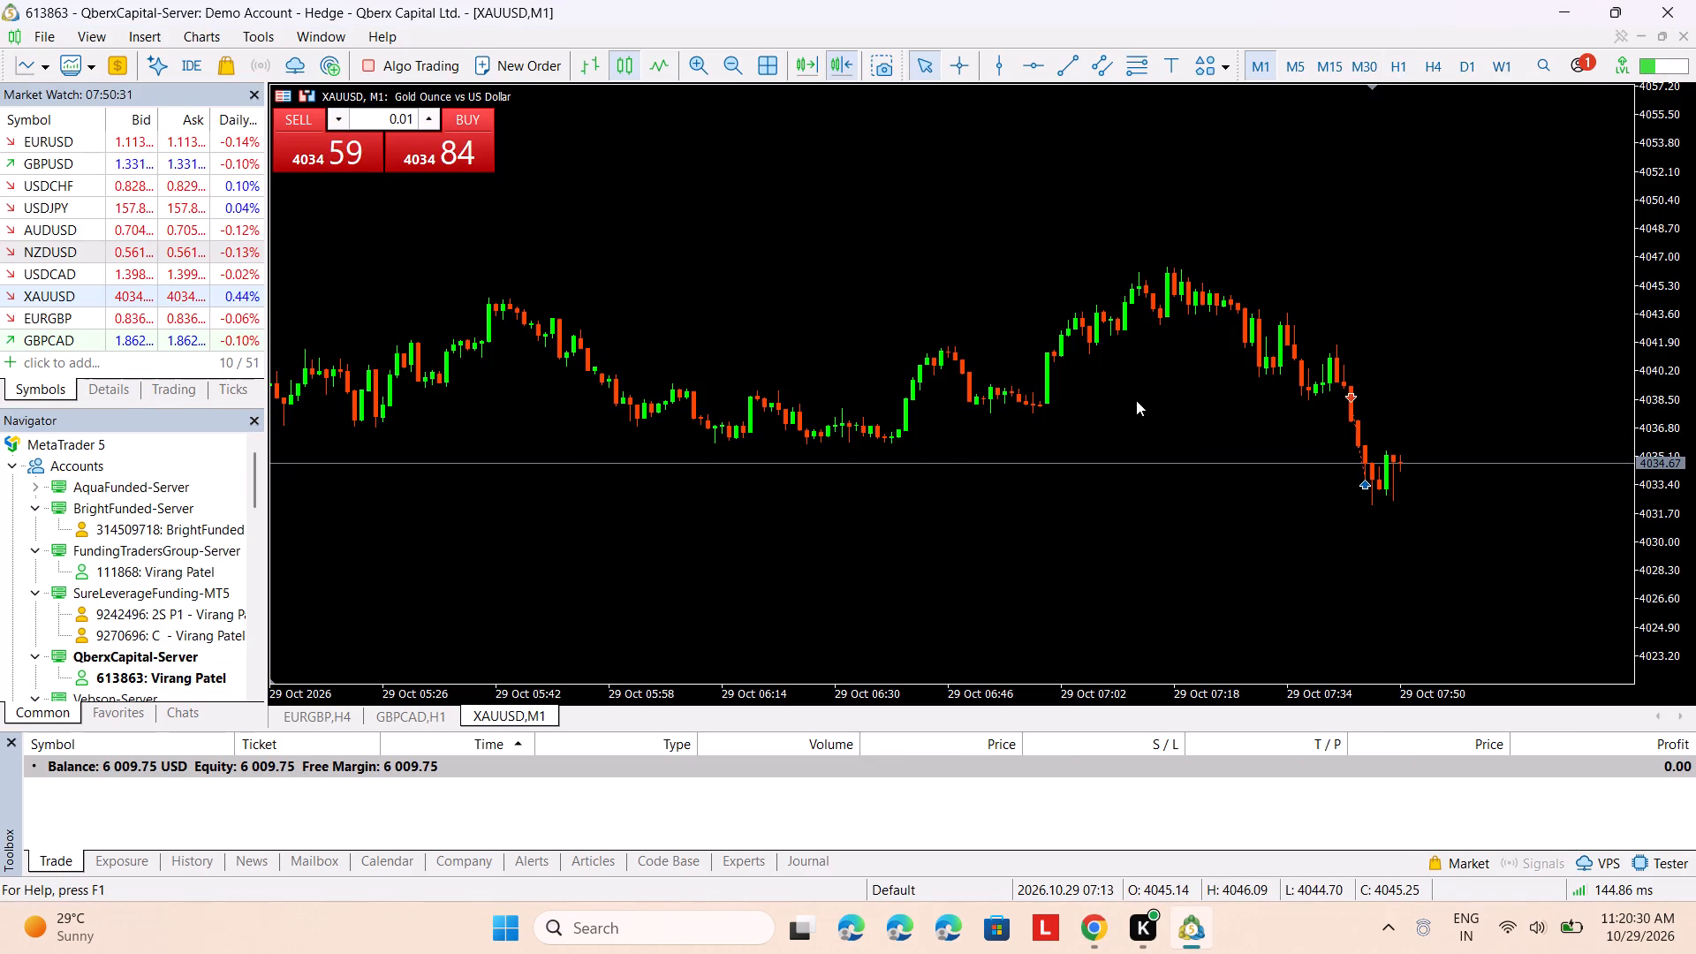
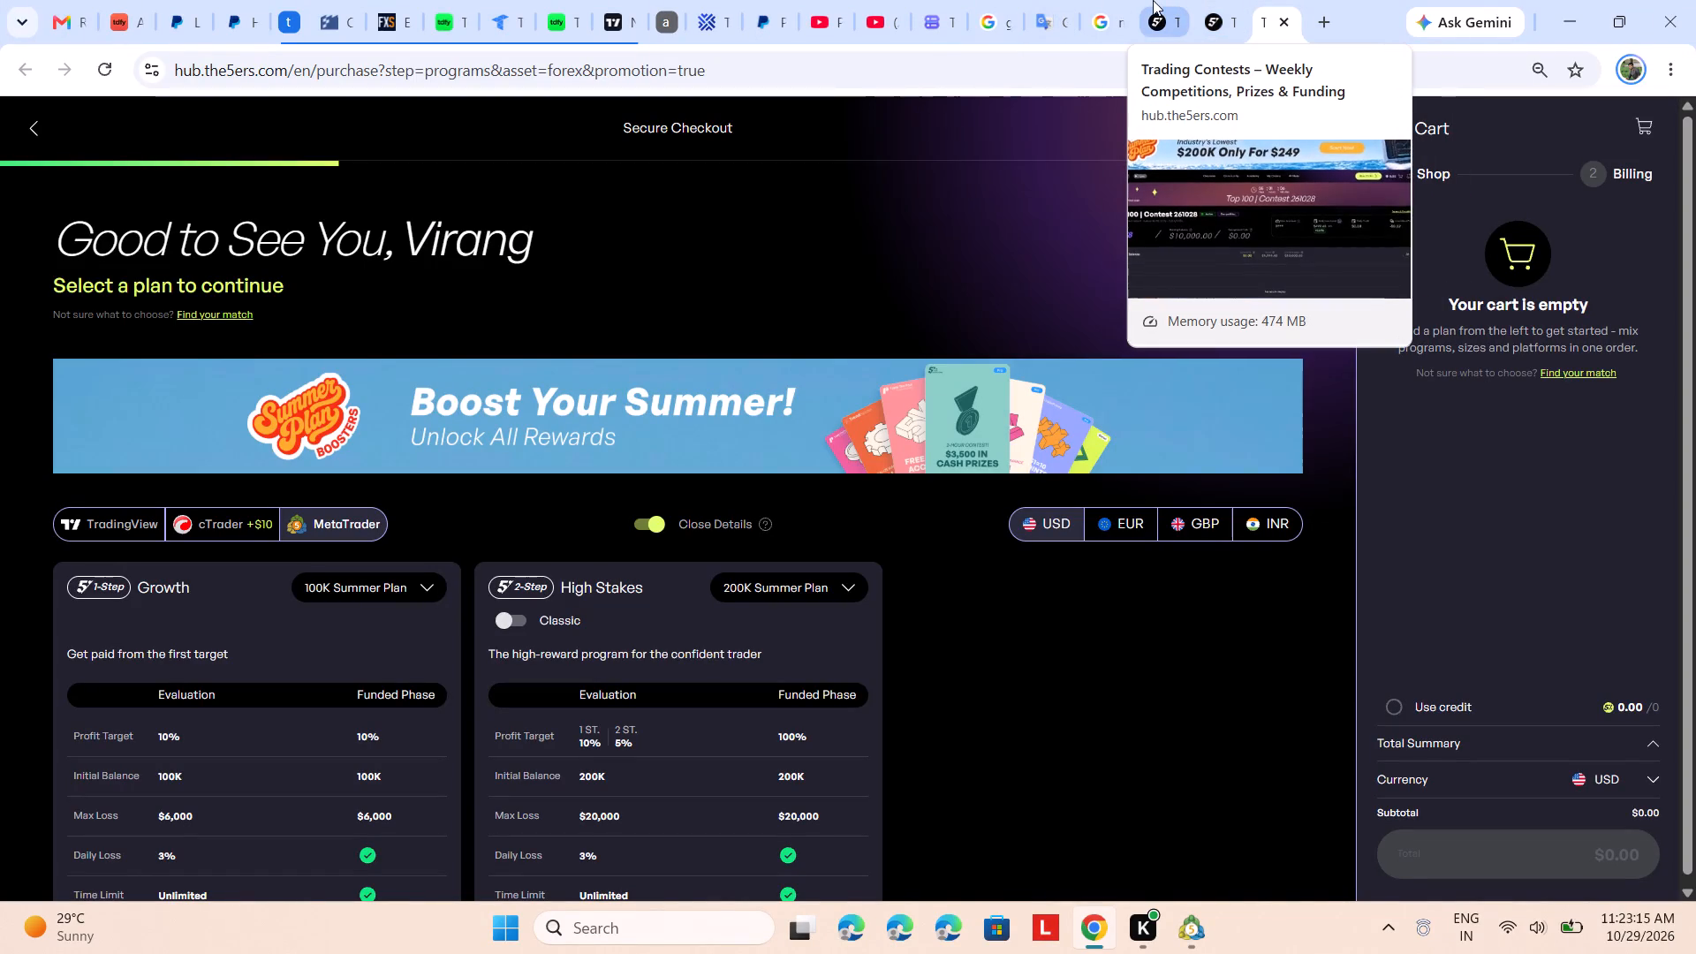
Switch to the TradingView NAS100 1-hour chart and examine price around the rectangle zone with a compressed price scale.
click(618, 0)
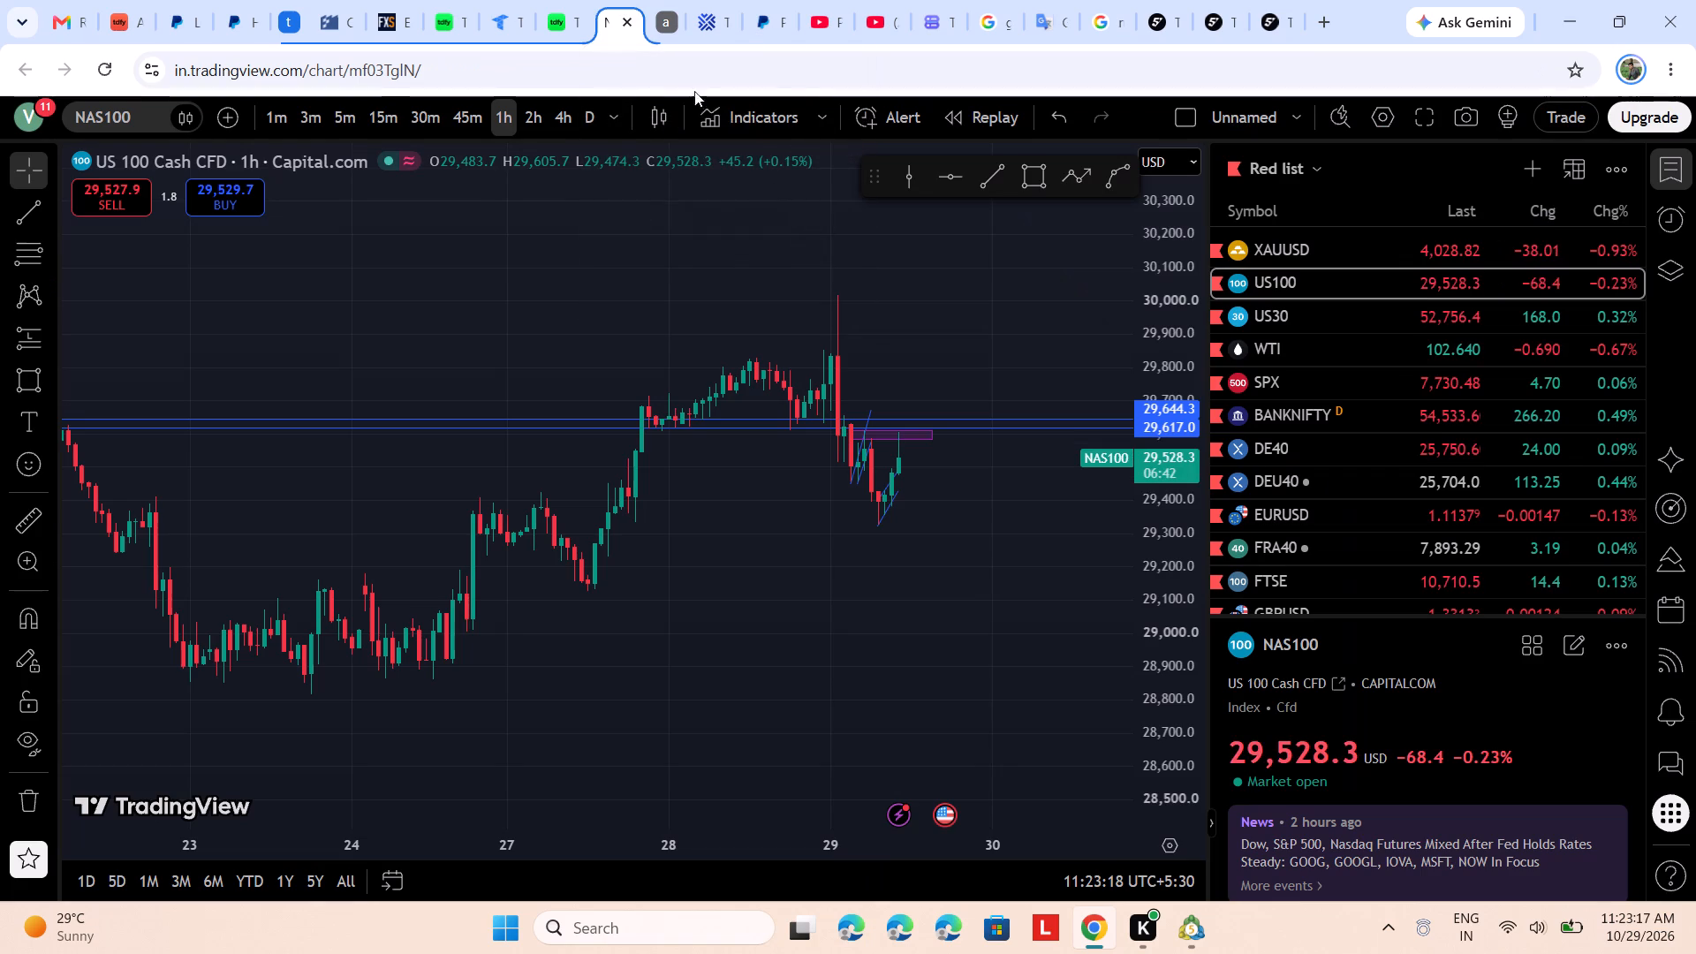
click(1156, 523)
drag(1160, 543, 1157, 588)
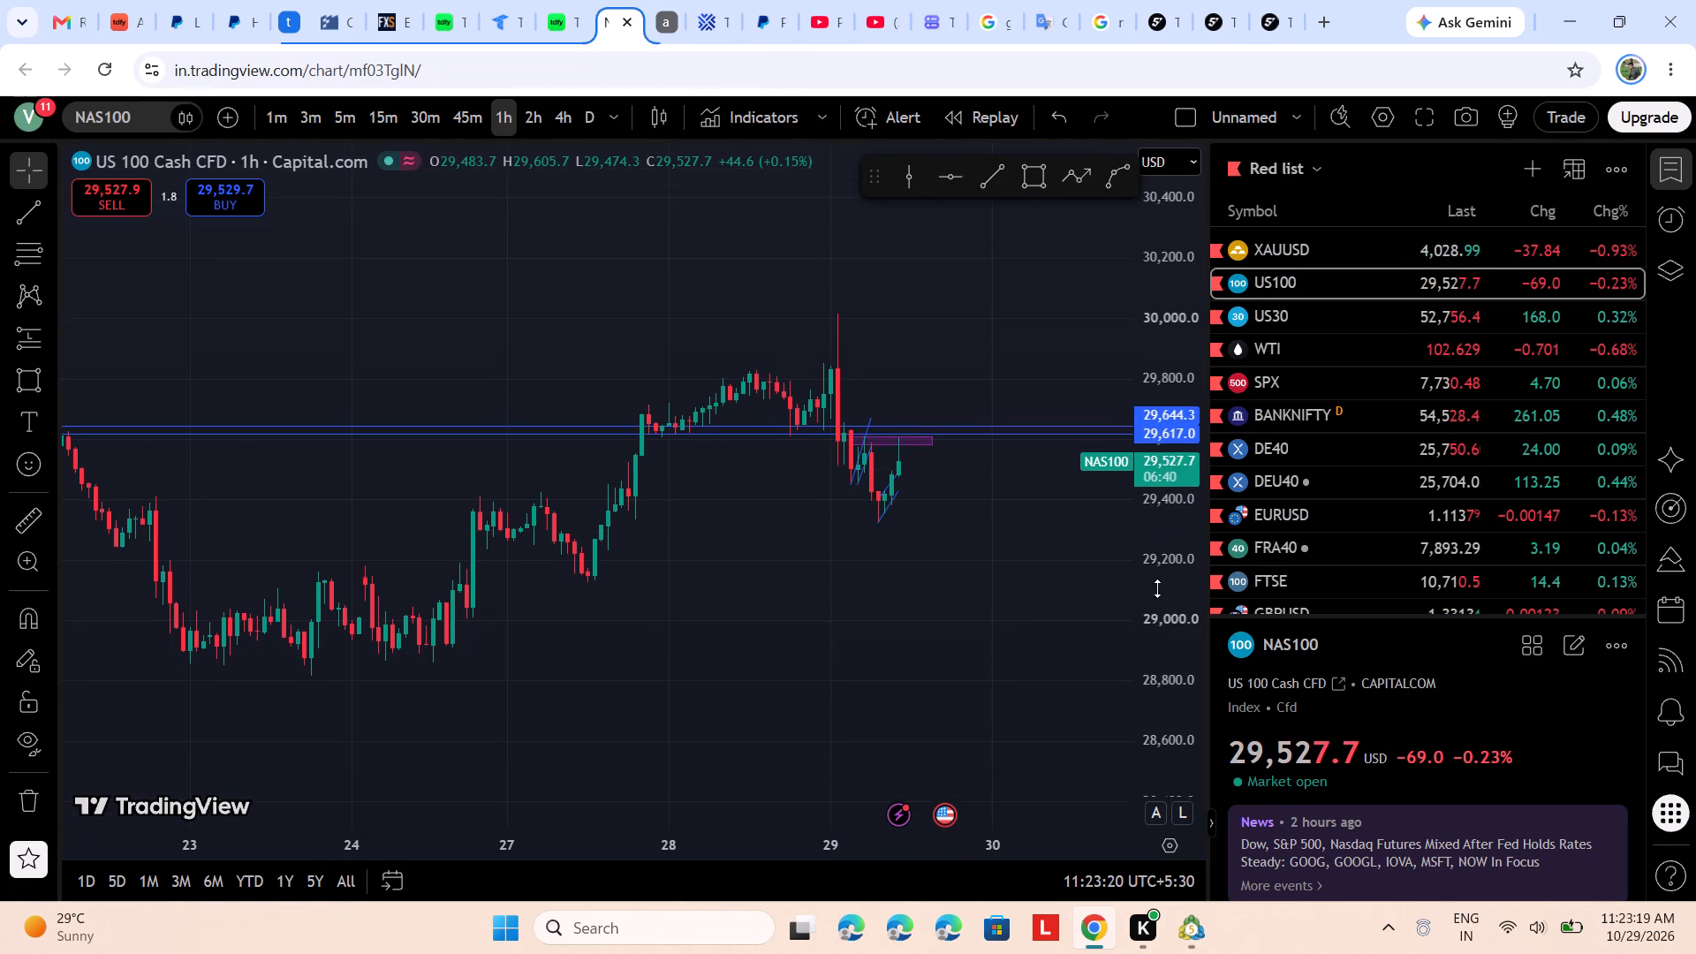
drag(1157, 588, 1153, 601)
scroll(1044, 597, down, 3)
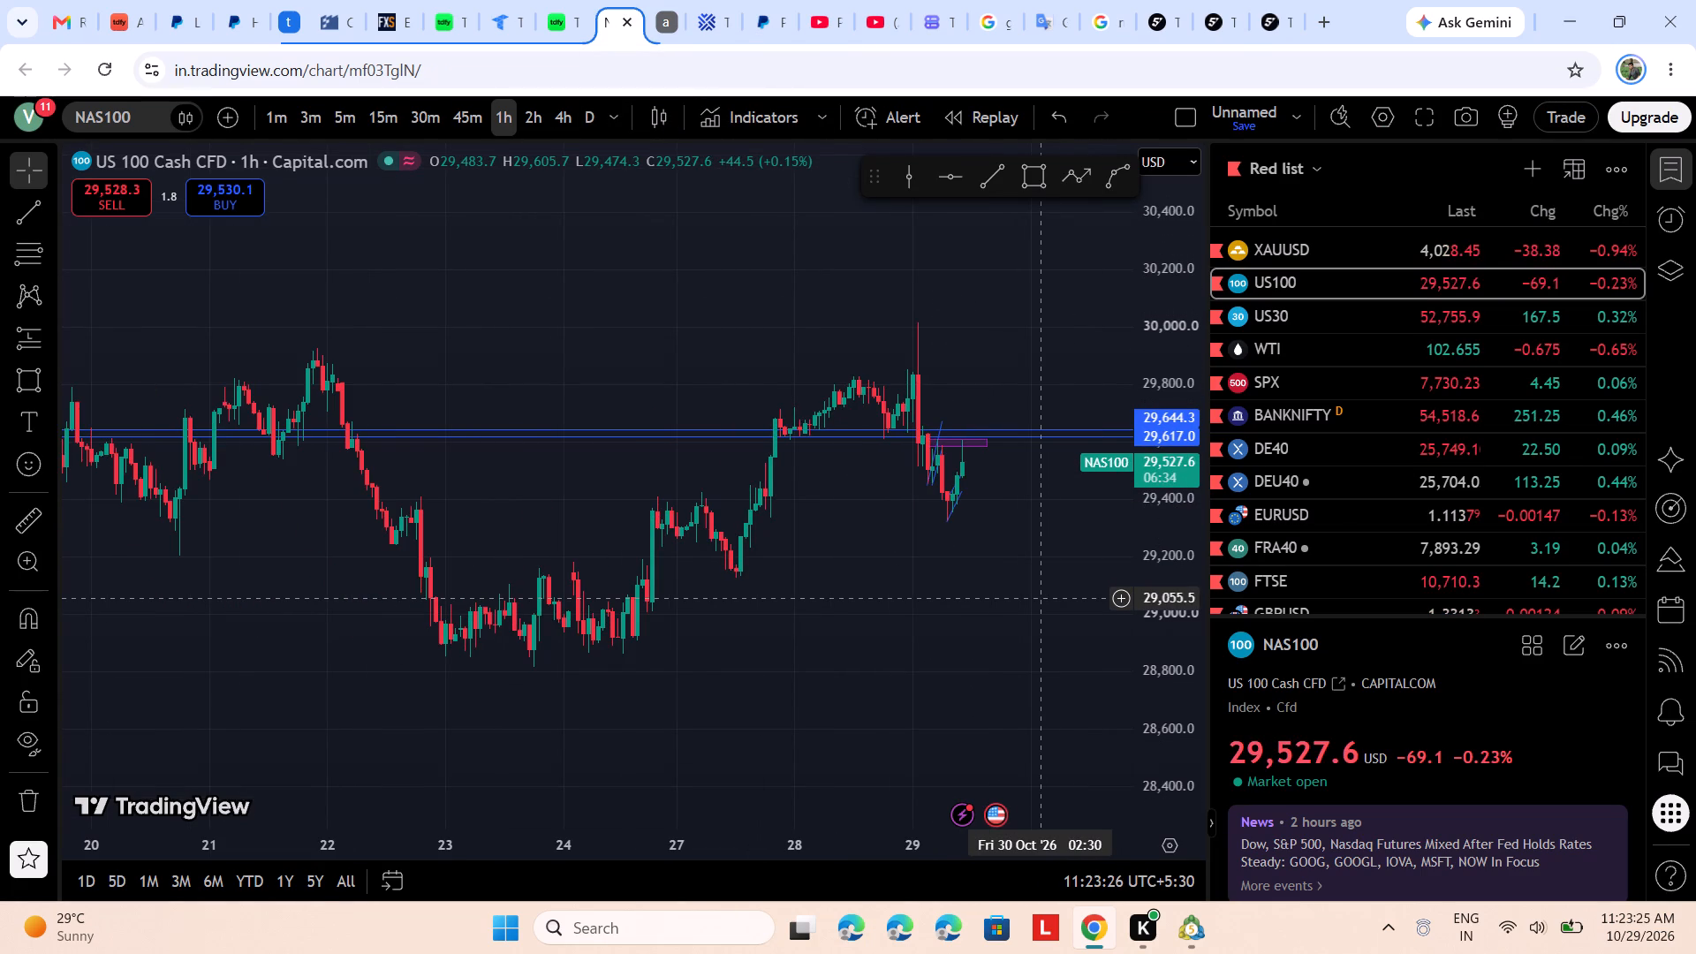
scroll(1006, 581, up, 4)
Switch to Tradovate and check recent price action on the MGCZ6 one-minute gold chart.
click(491, 0)
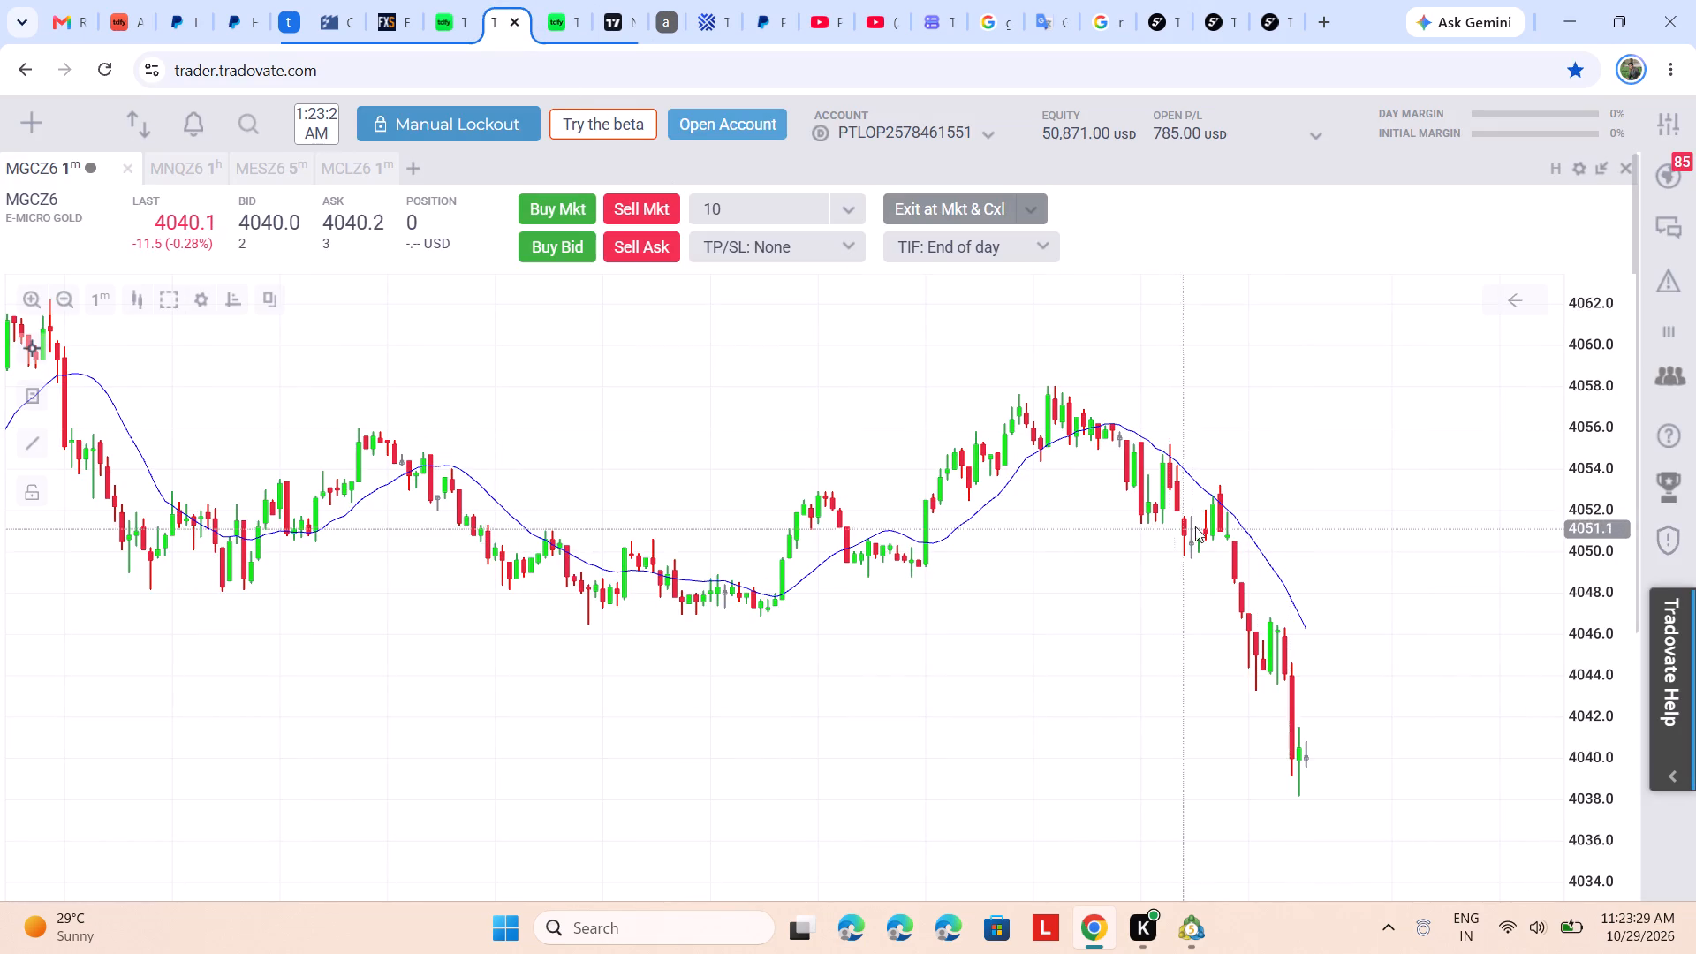
scroll(1200, 526, up, 1)
scroll(1208, 526, down, 1)
double_click(1294, 476)
click(1337, 388)
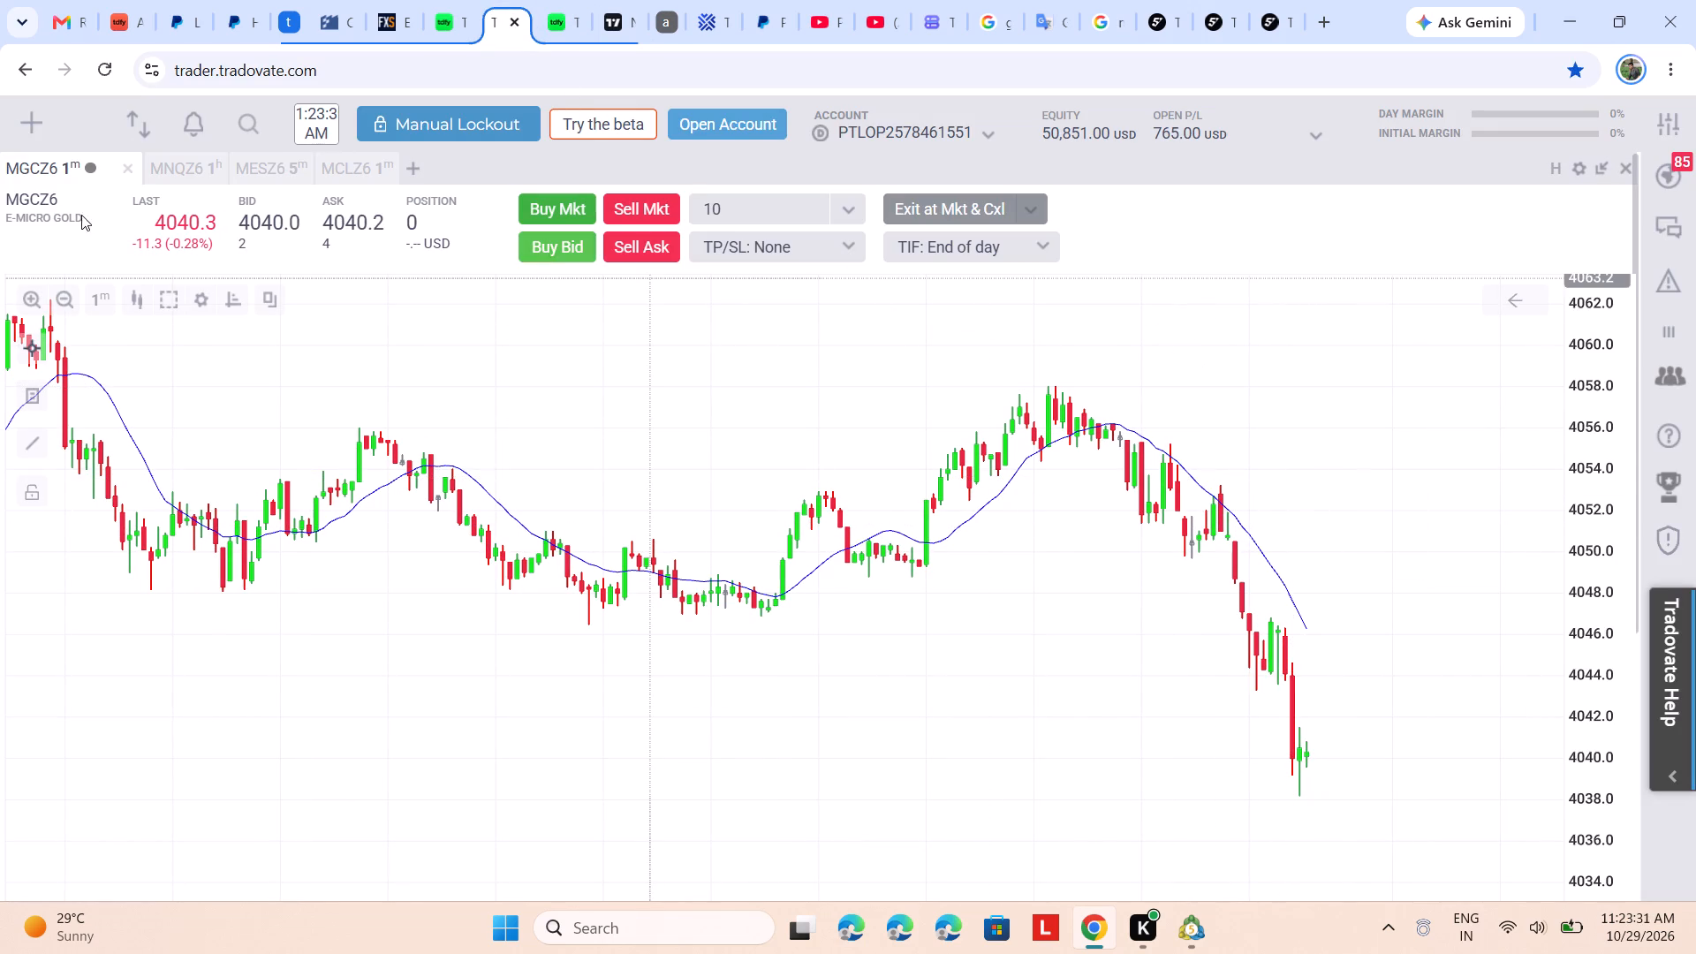
Open the MNQZ6 chart at the 1-minute timeframe and examine recent price against the open position's entry line.
click(180, 163)
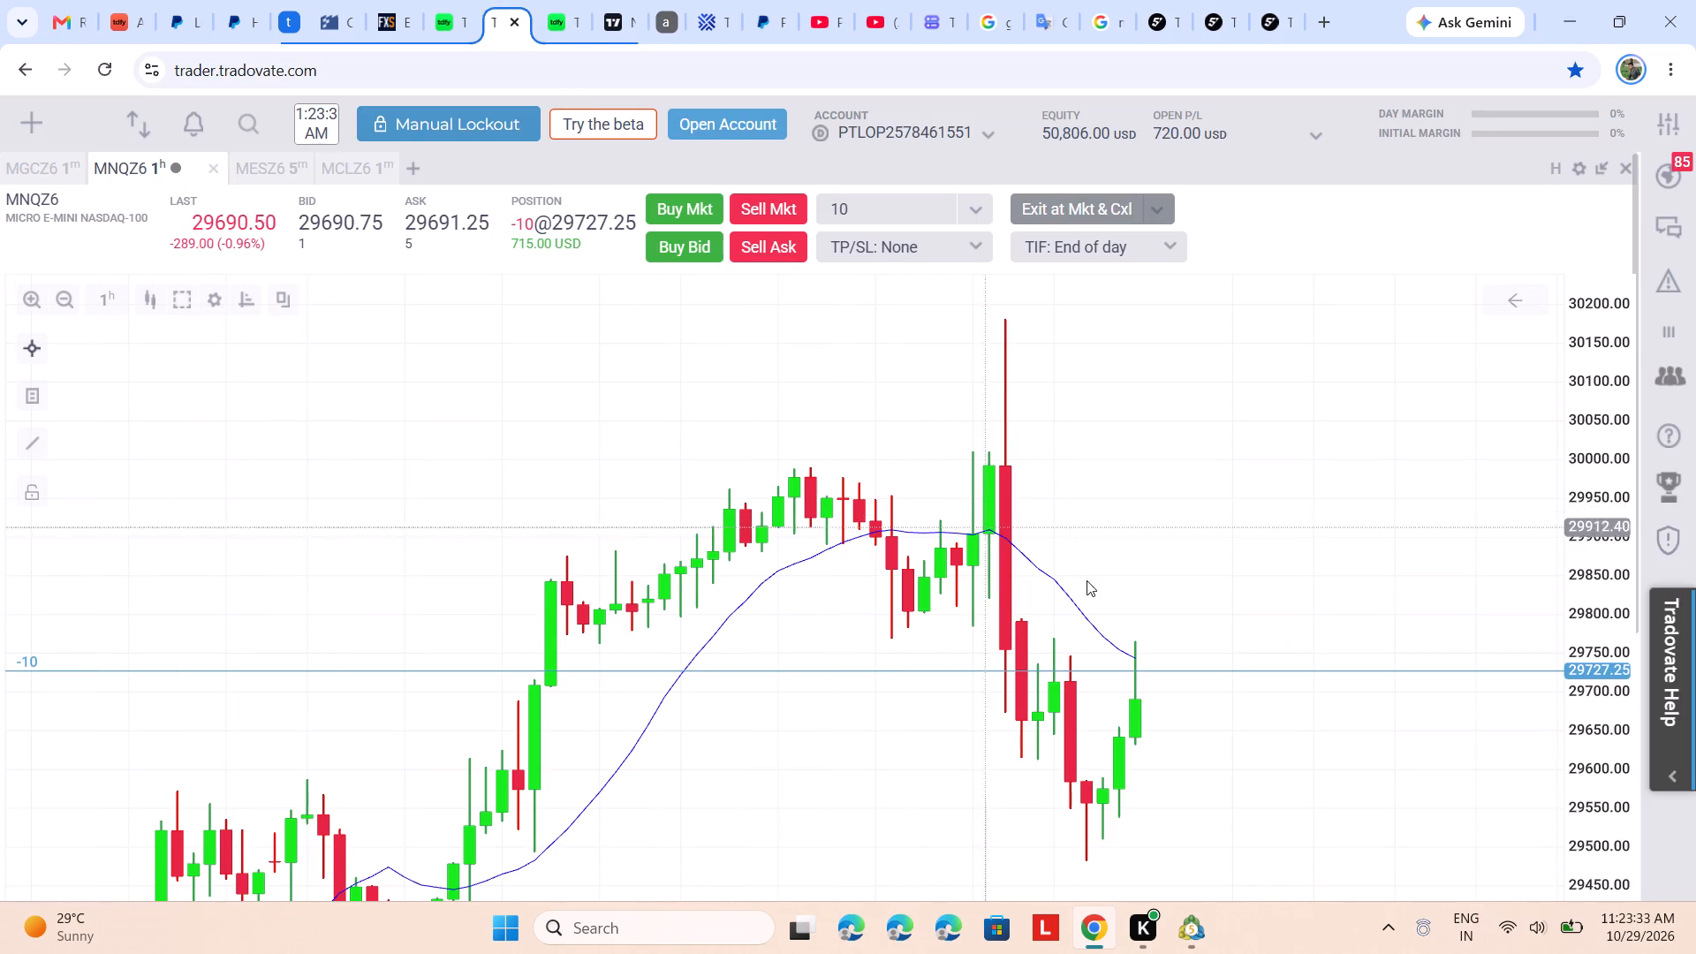
click(118, 298)
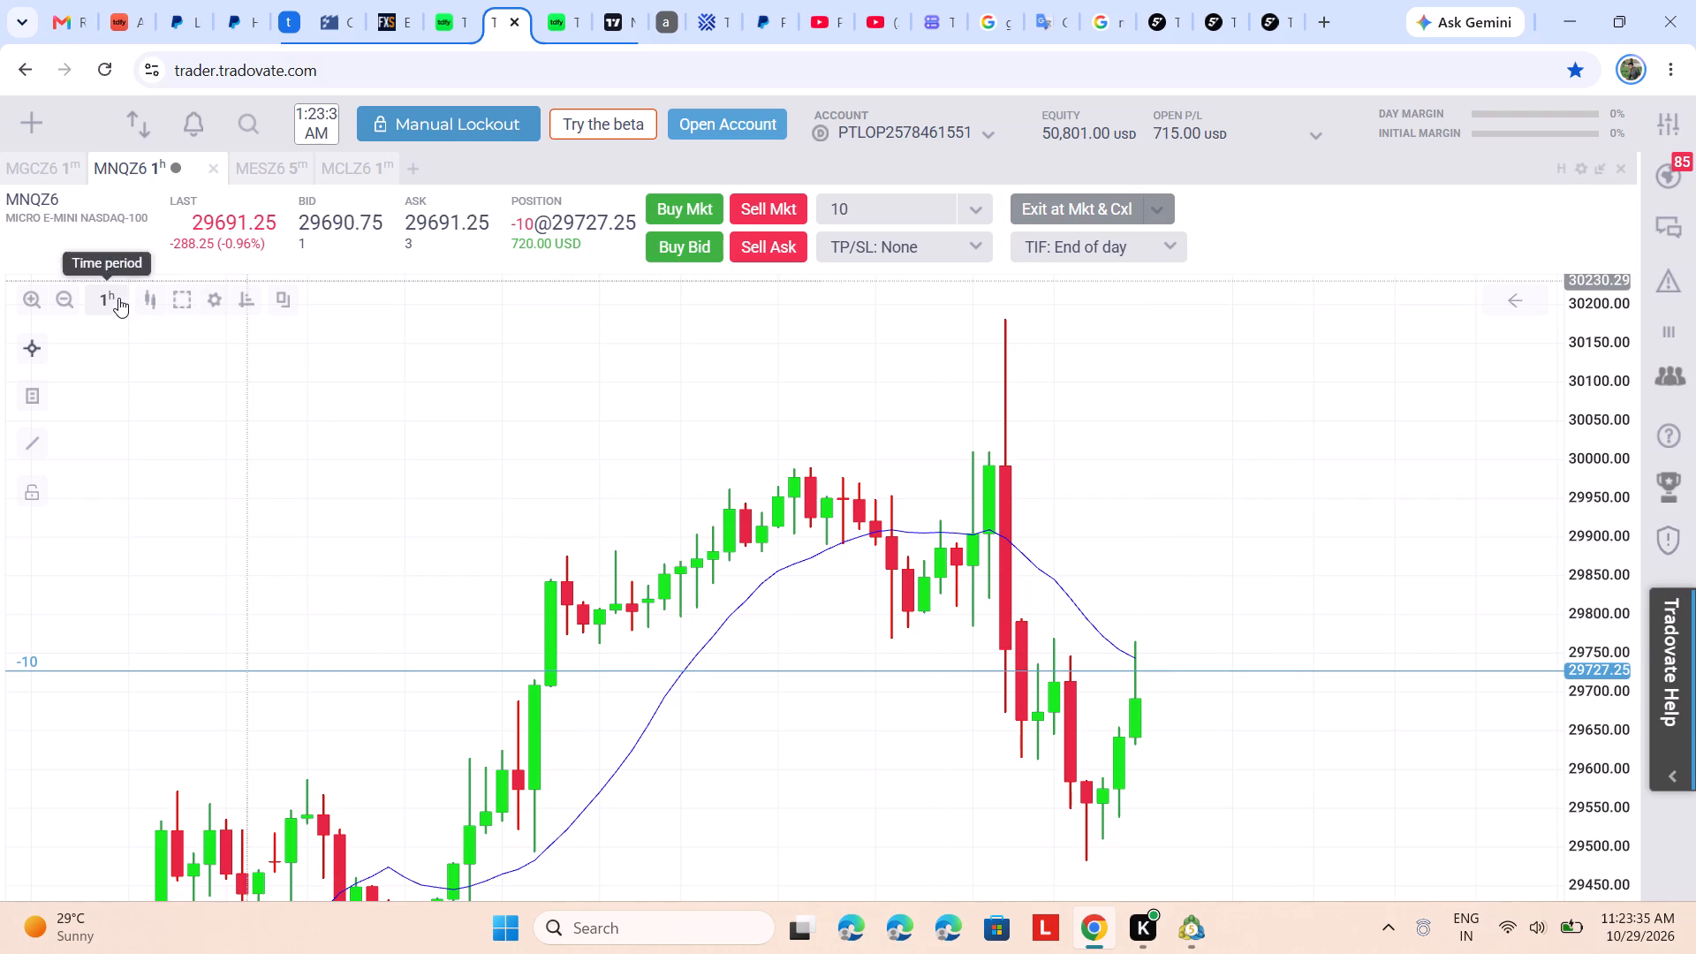
click(96, 389)
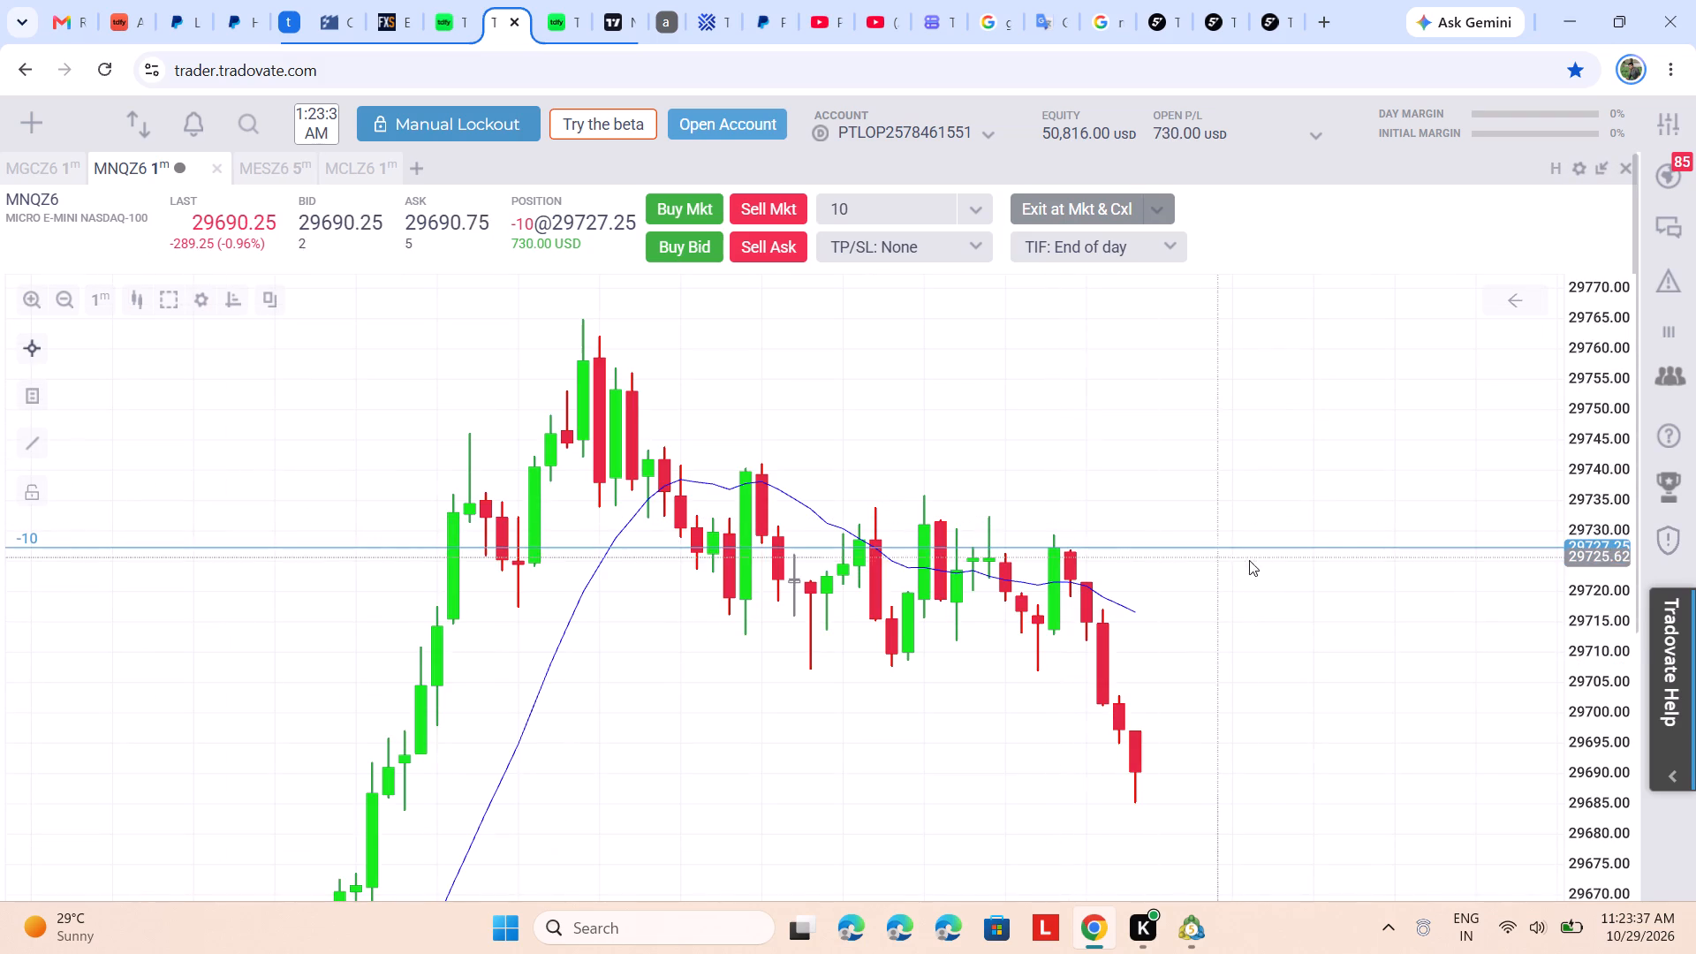
scroll(1297, 566, down, 7)
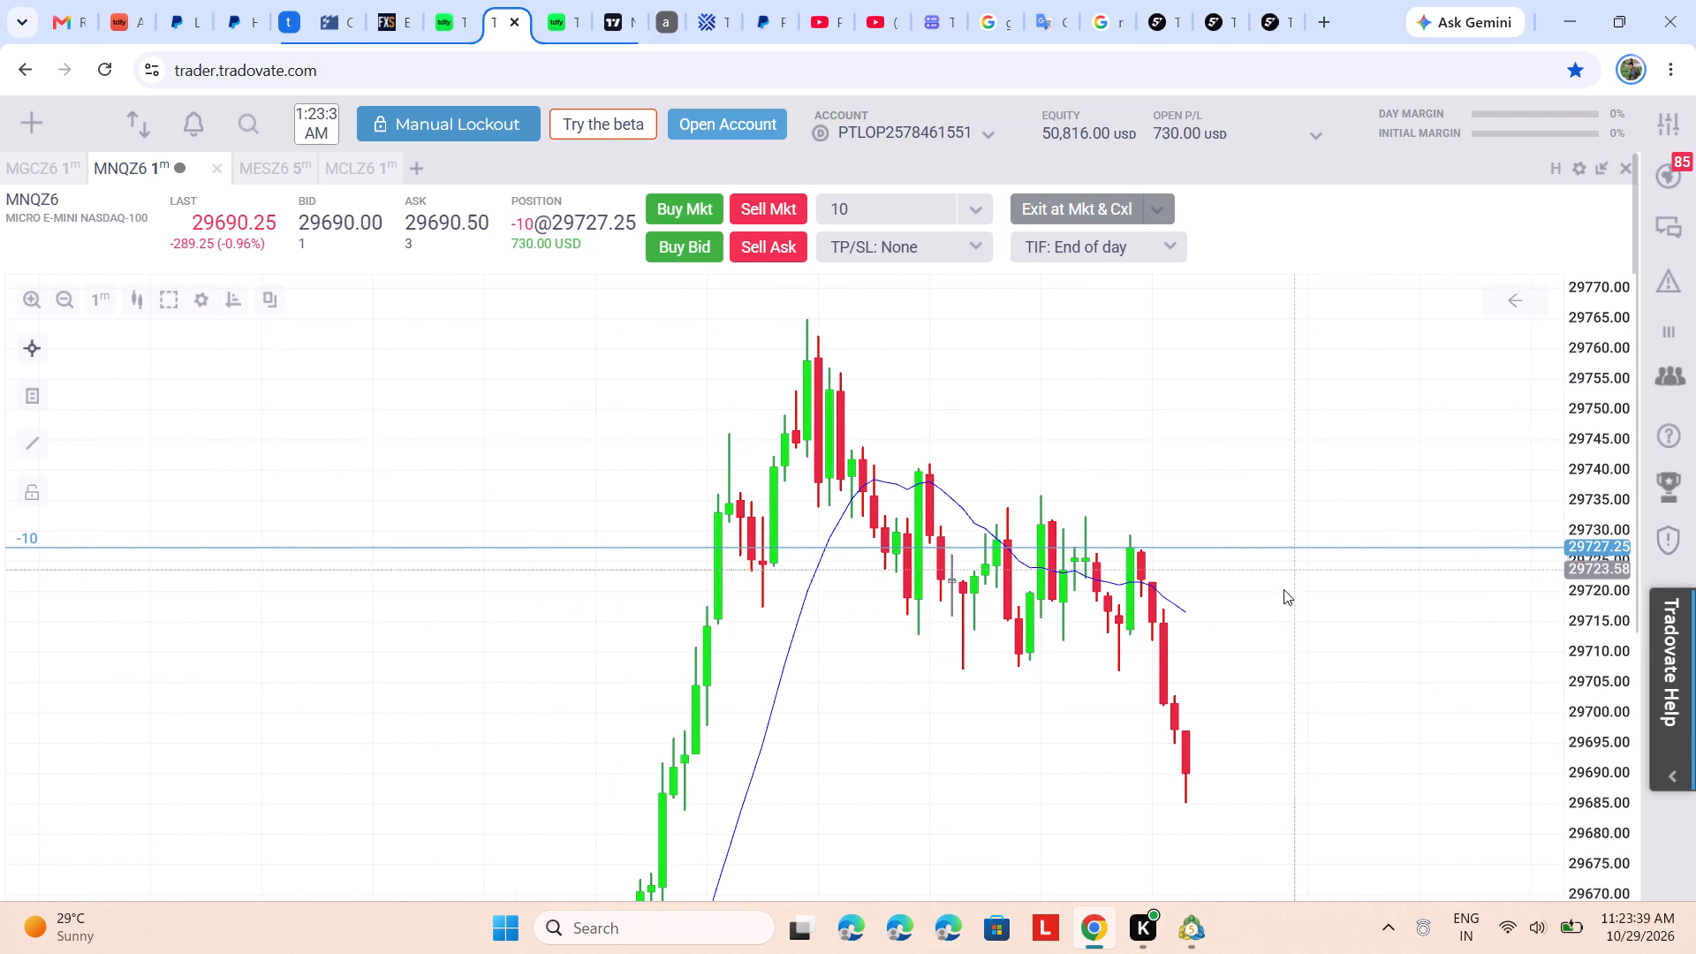
click(1244, 677)
drag(1235, 632, 1227, 435)
click(1227, 435)
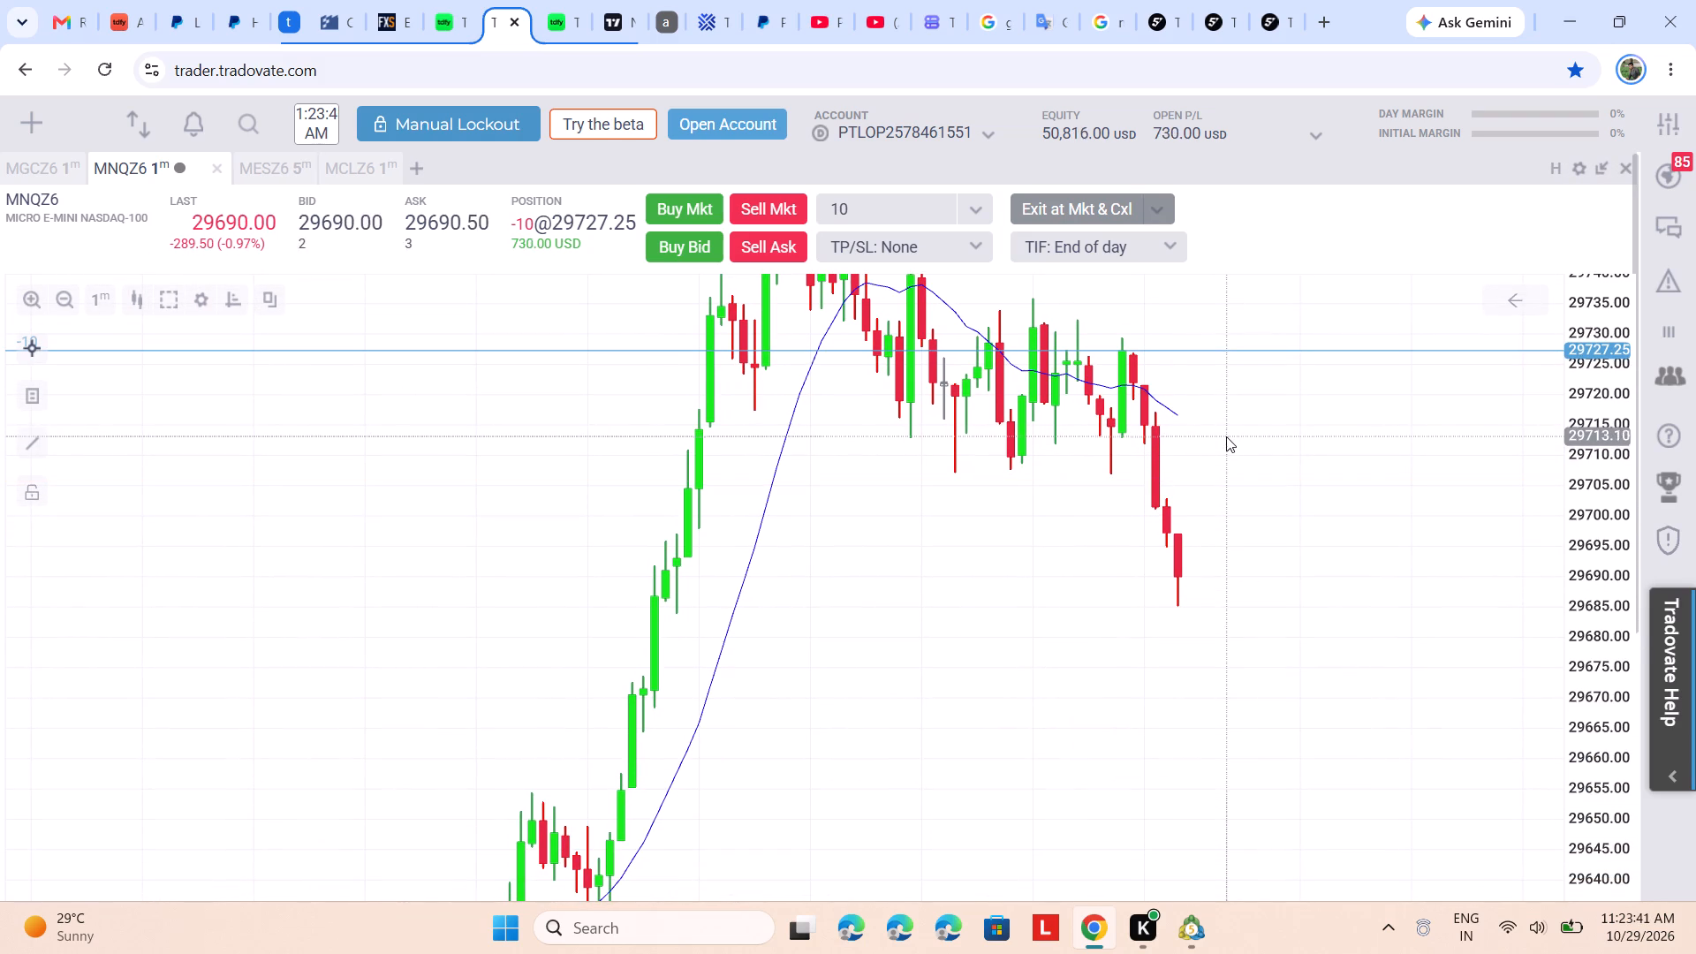
click(1139, 413)
click(962, 568)
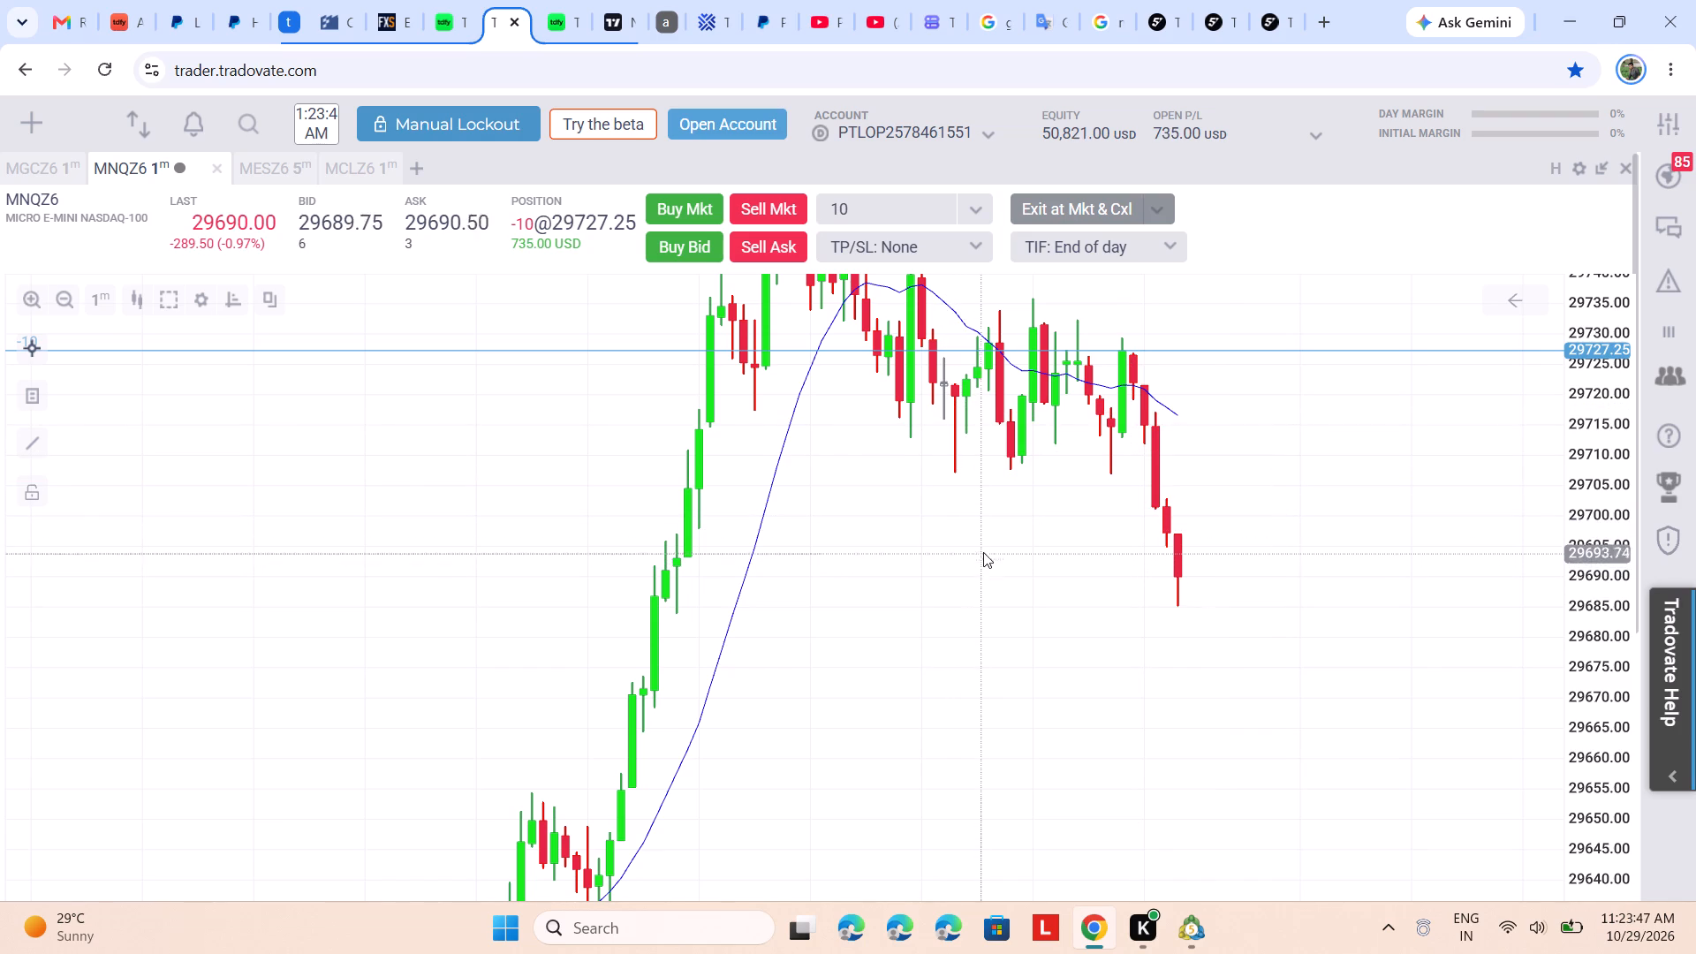
Switch the MNQZ6 chart to the recent custom 4-hour timeframe and examine the wider price structure around the position line.
click(95, 304)
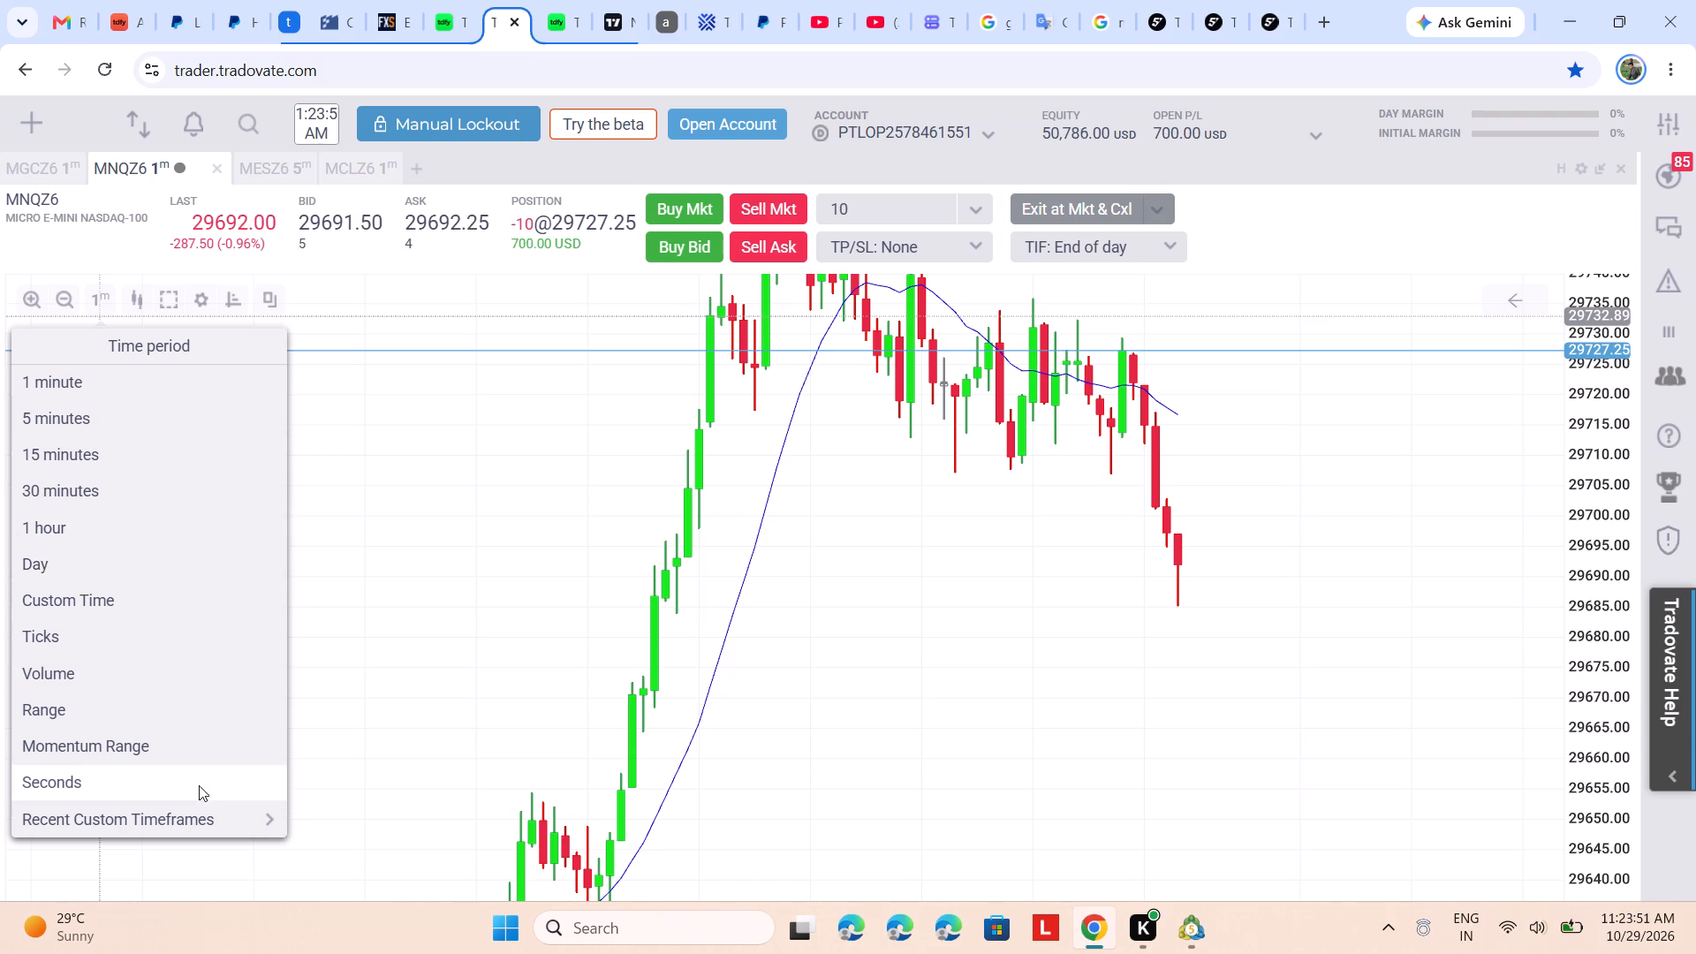
click(217, 818)
click(118, 384)
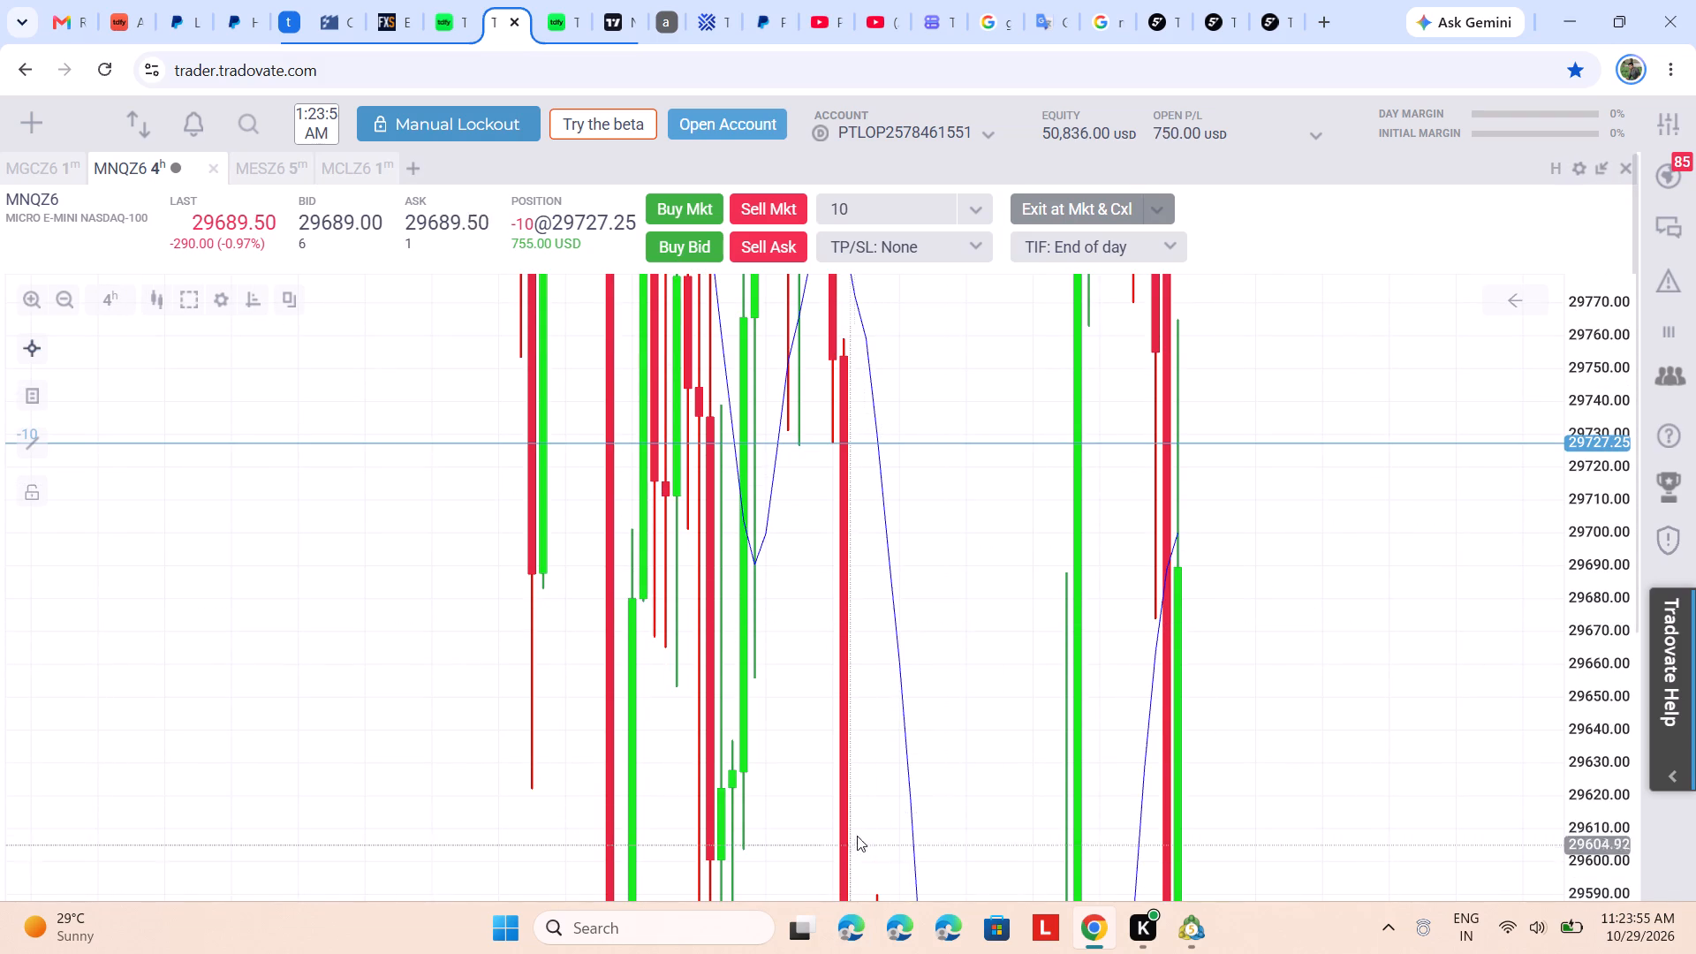
scroll(1611, 600, down, 20)
scroll(1611, 600, down, 6)
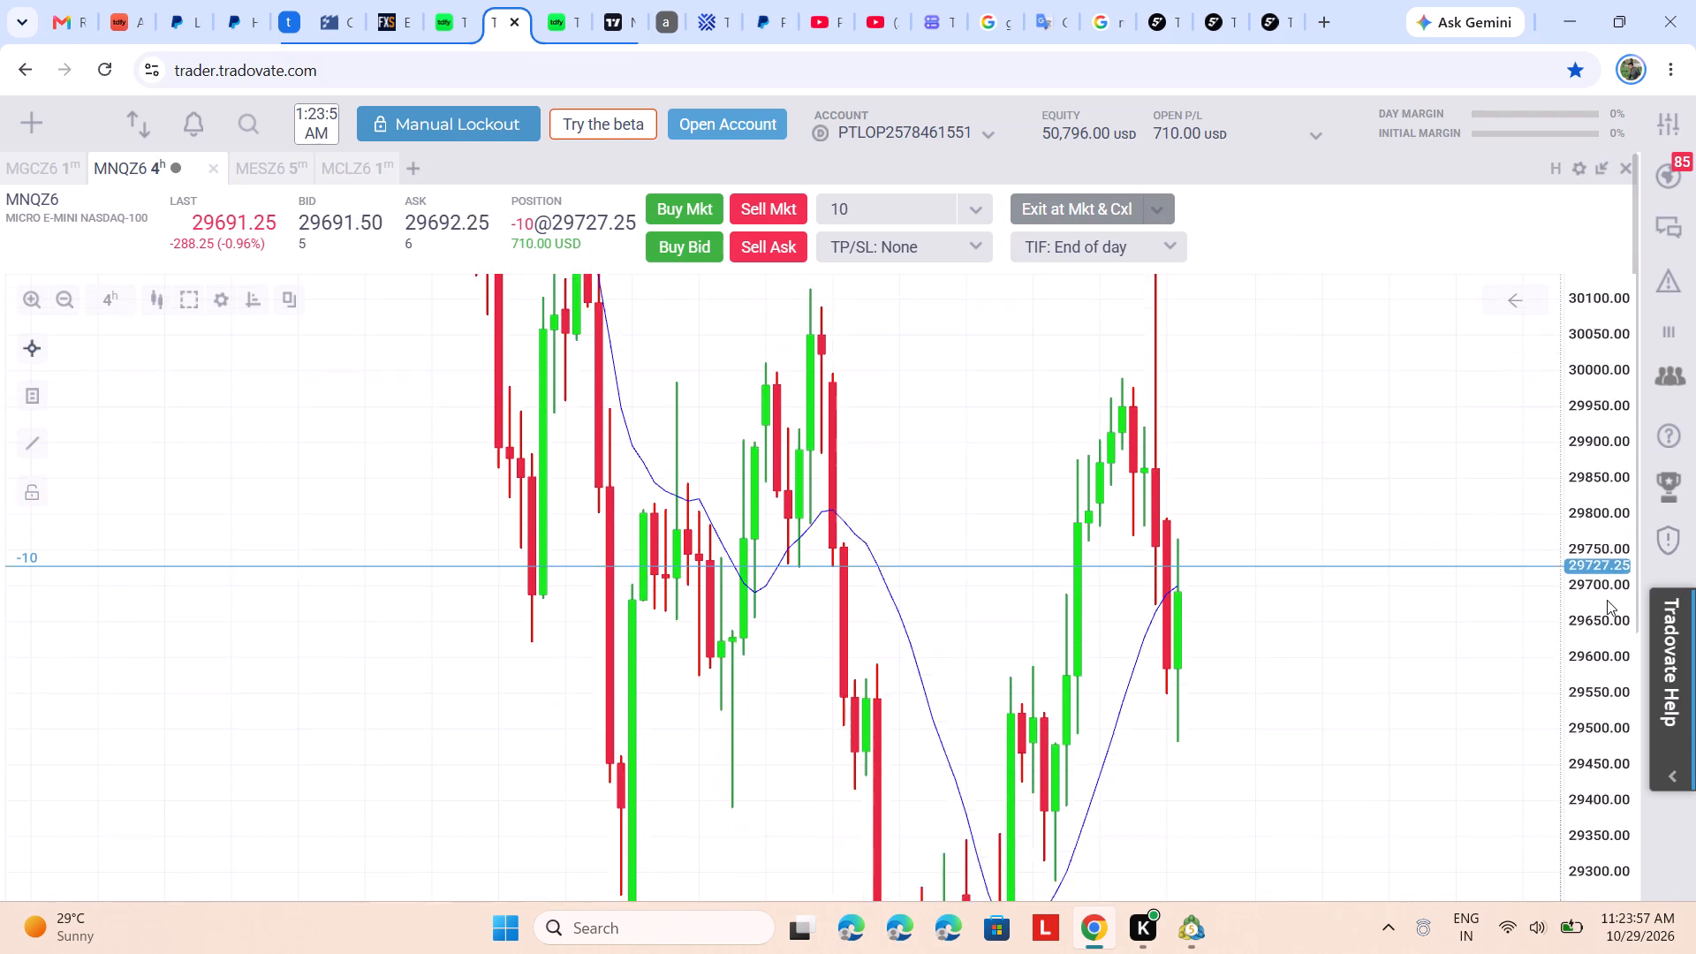
scroll(1607, 600, down, 12)
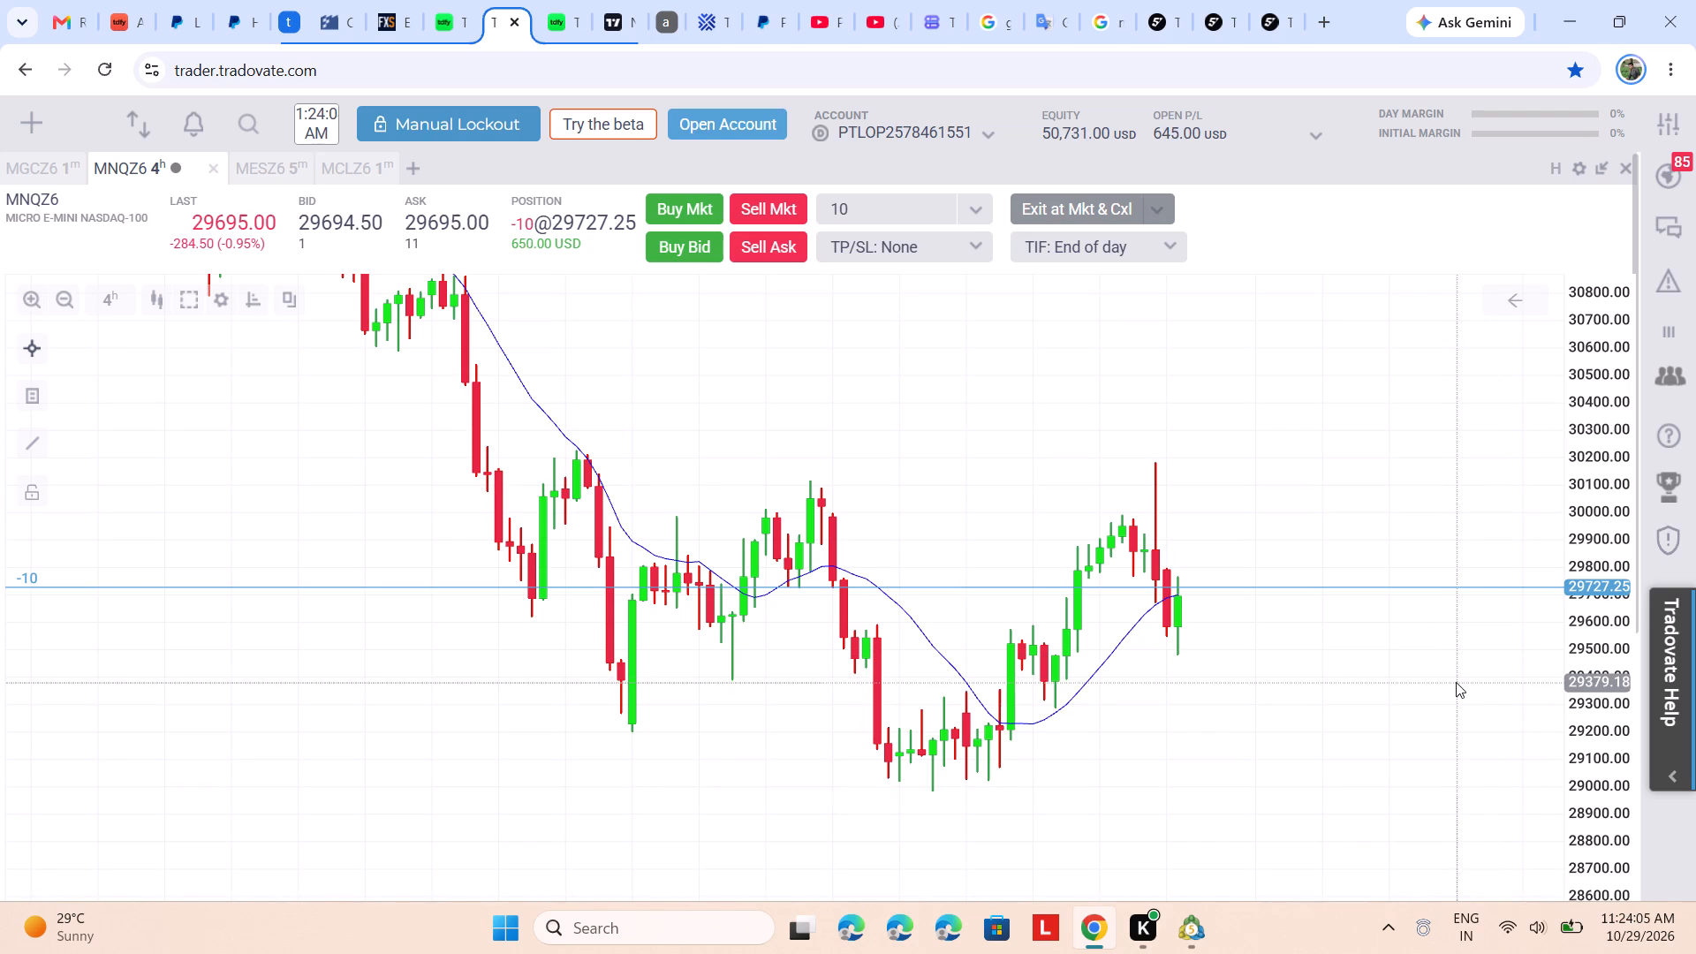
scroll(1456, 682, up, 1)
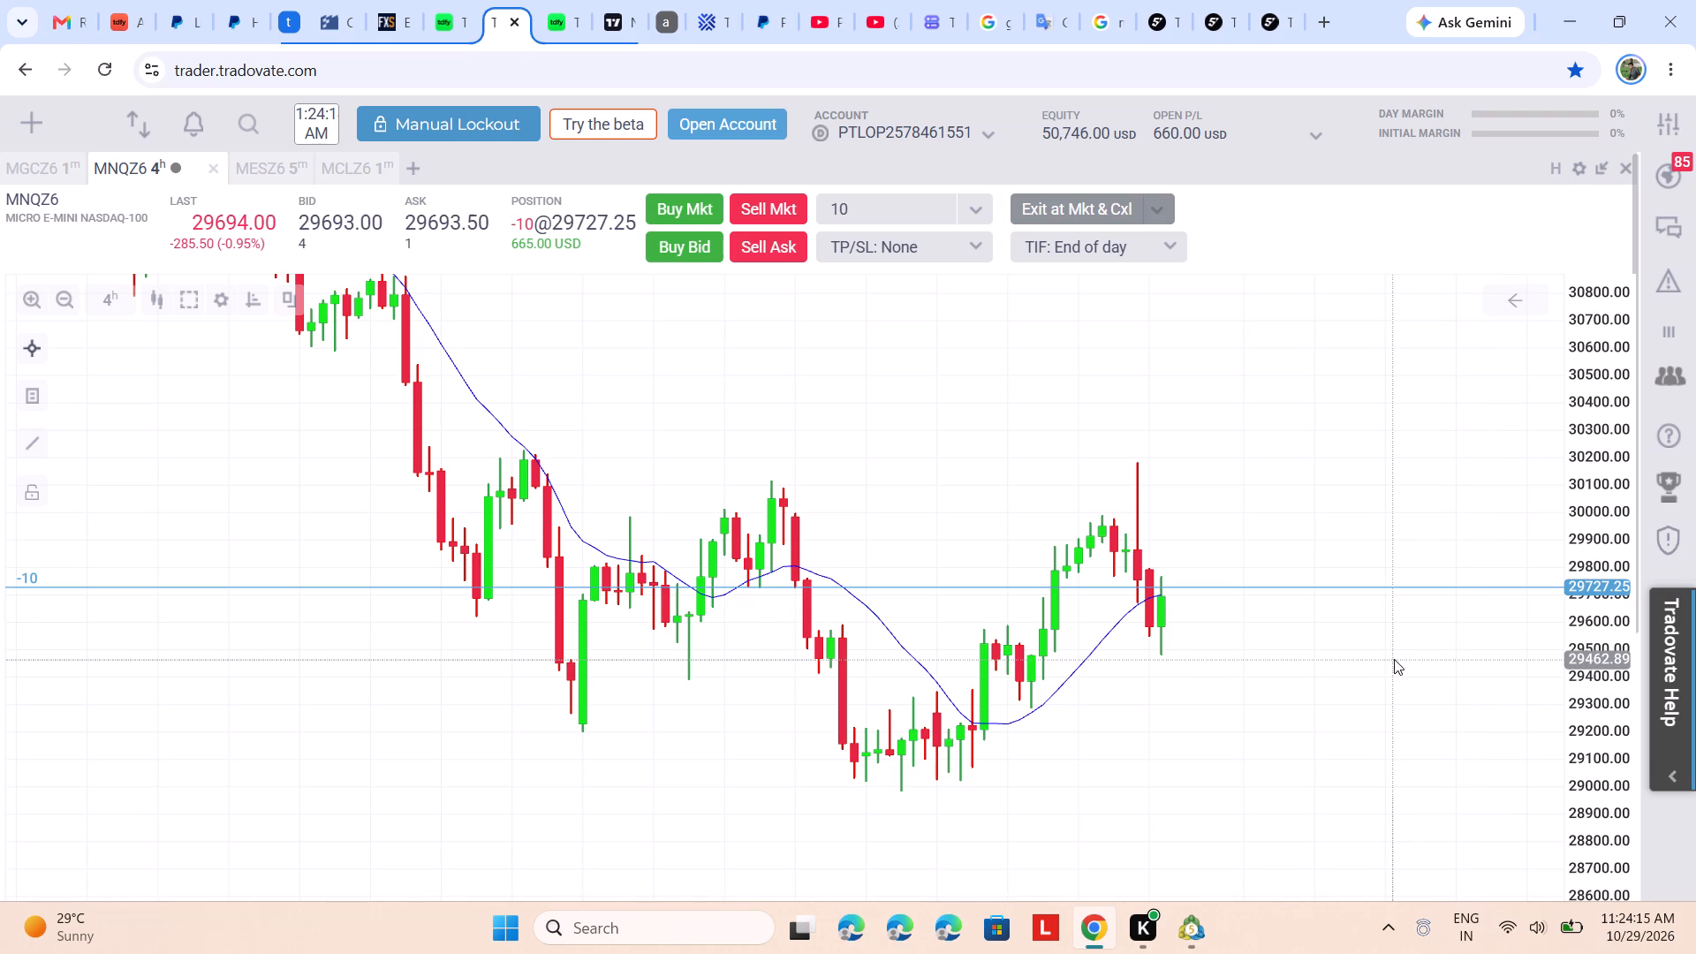
scroll(1394, 659, down, 1)
scroll(1394, 659, up, 2)
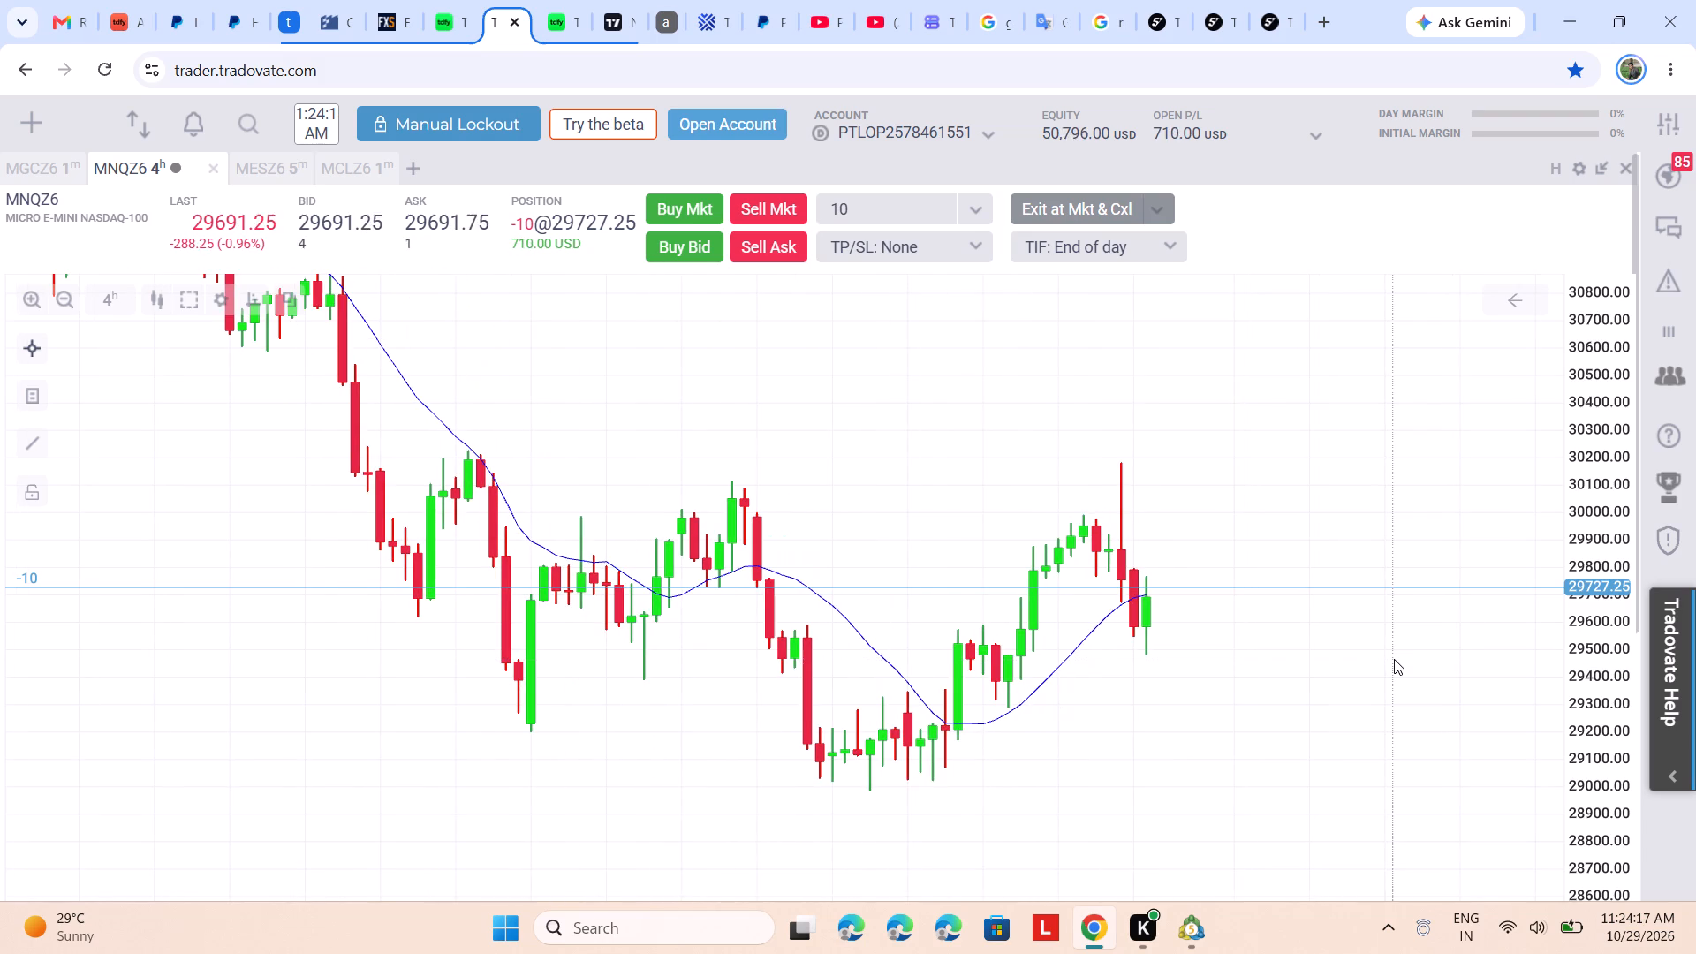